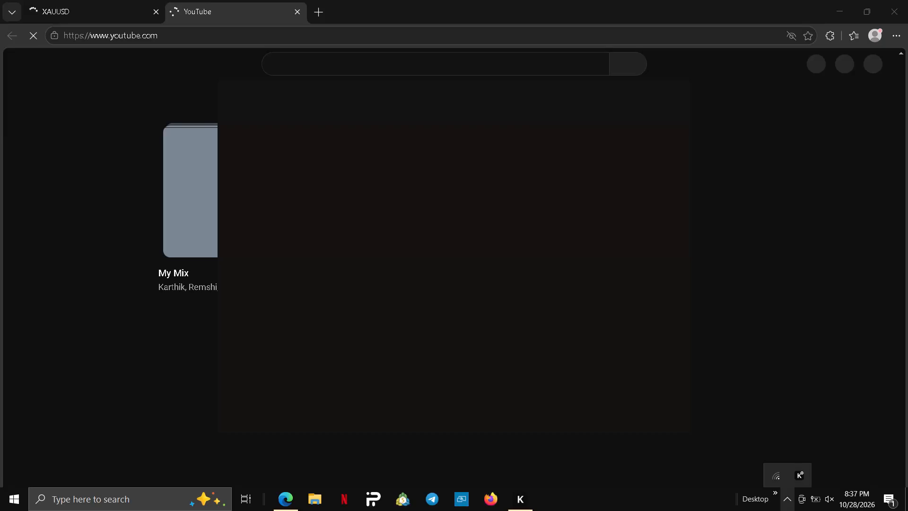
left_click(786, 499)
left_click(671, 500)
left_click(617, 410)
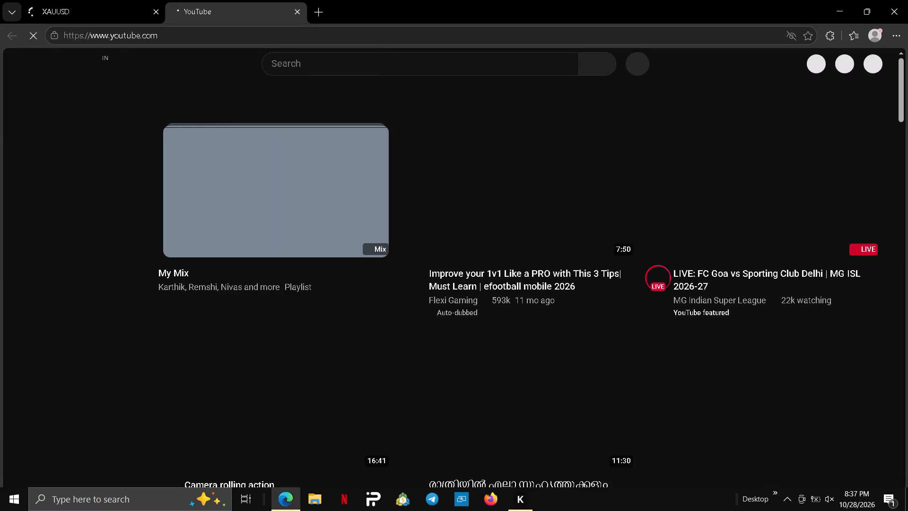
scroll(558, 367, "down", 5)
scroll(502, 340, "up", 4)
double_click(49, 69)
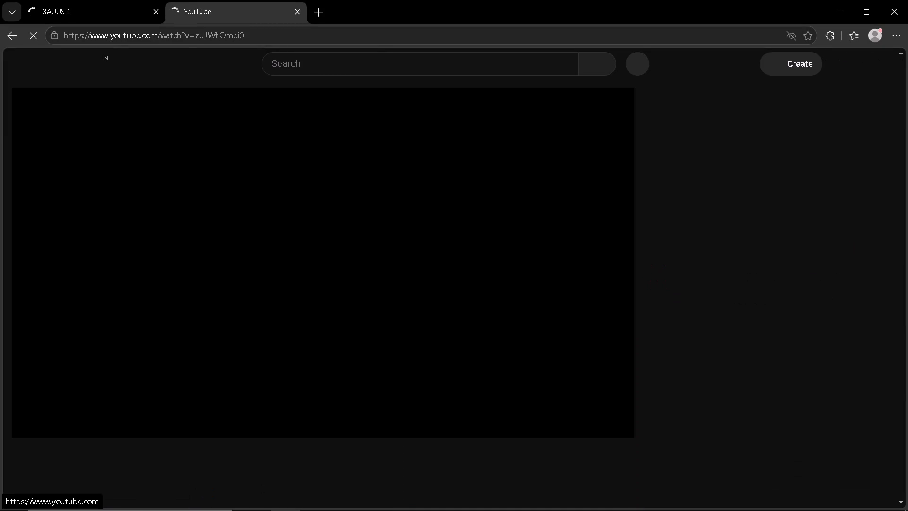
Switch to the XAUUSD chart and bring the most recent candles into view.
left_click(78, 3)
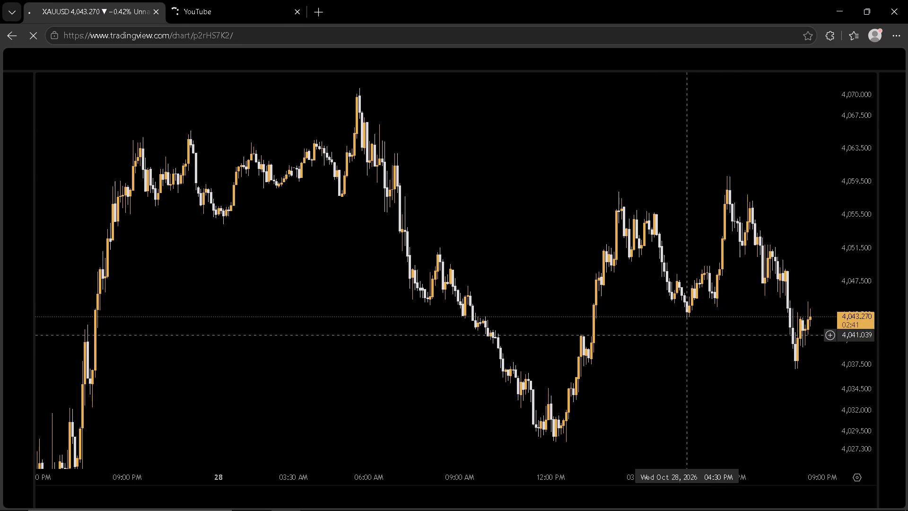
left_click_drag(689, 336, 605, 341)
left_click(589, 331)
scroll(602, 320, "up", 3)
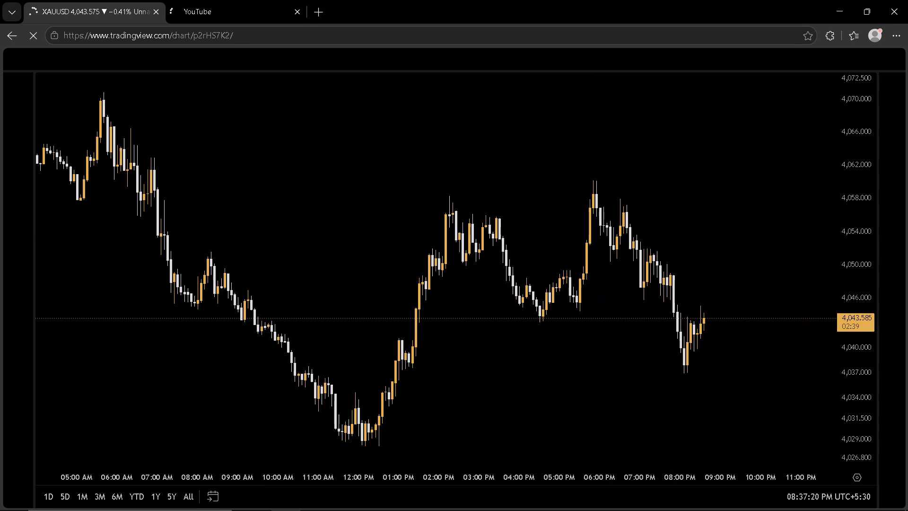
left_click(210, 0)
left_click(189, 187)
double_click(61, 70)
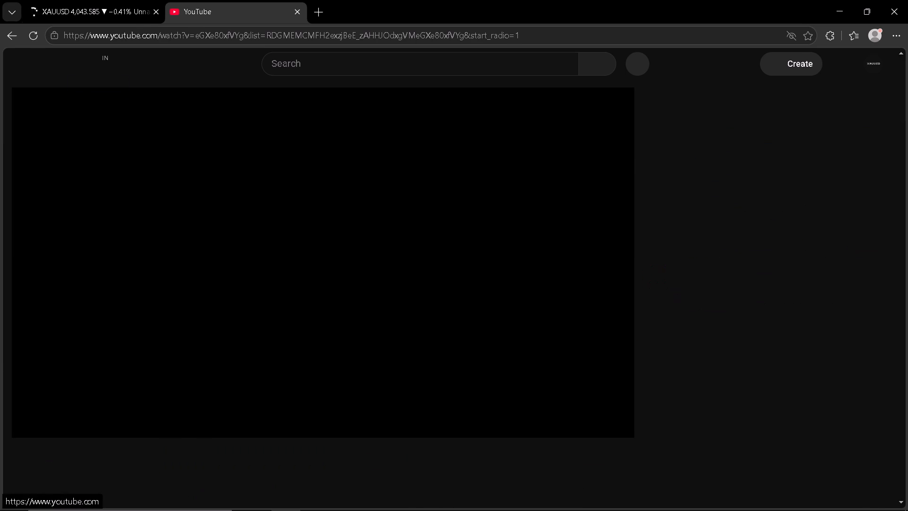
Return to the XAUUSD chart and examine the recent 5-minute price action with its marked zones and levels.
left_click(75, 0)
scroll(855, 328, "up", 1)
scroll(816, 329, "down", 2)
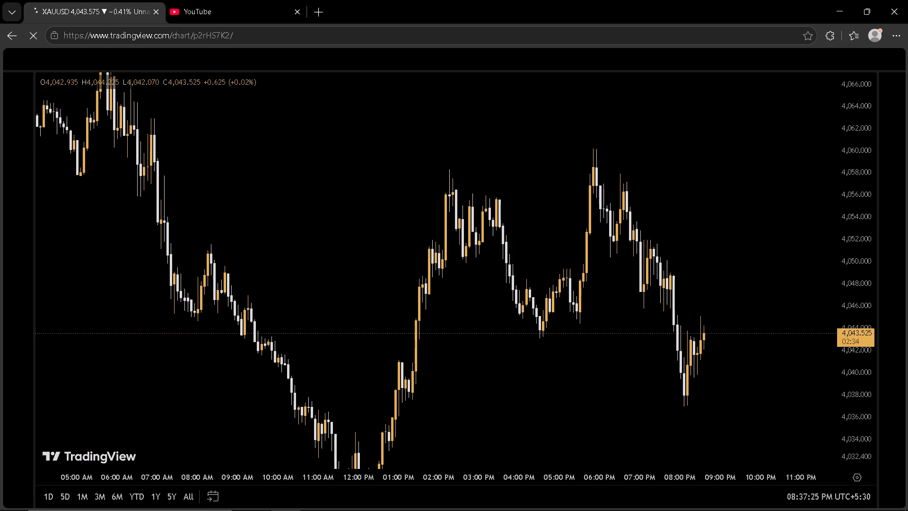
scroll(798, 330, "down", 1)
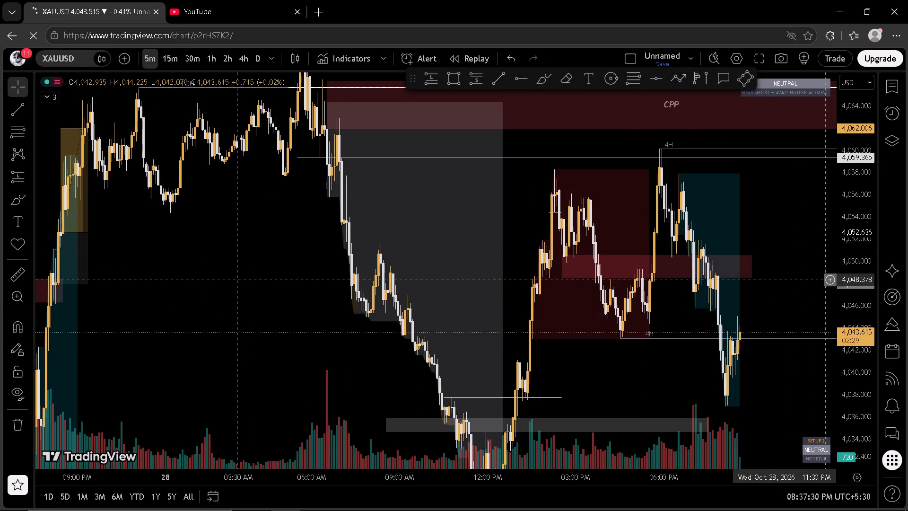
scroll(839, 292, "down", 1)
left_click_drag(770, 304, 747, 269)
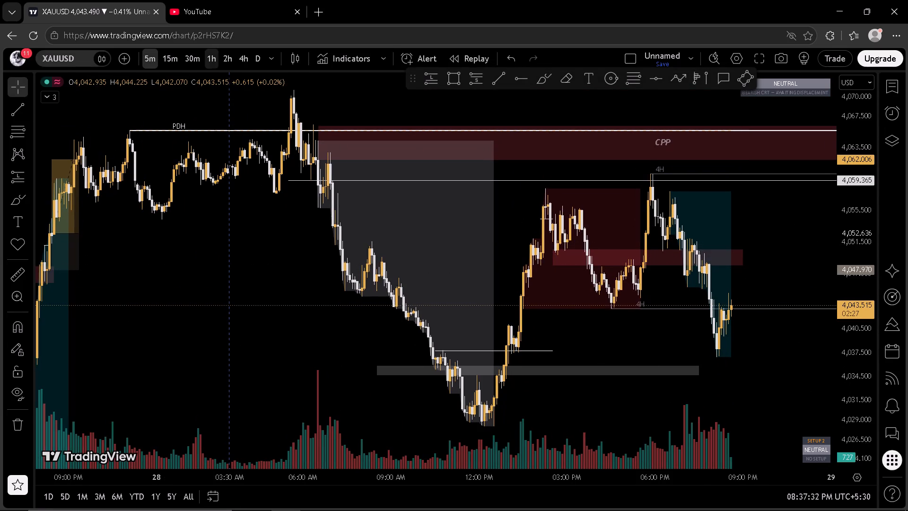
On the 1-hour timeframe, delete the short horizontal line just above the grey zone near the October 28 low.
left_click(210, 60)
scroll(659, 347, "up", 5)
scroll(898, 287, "down", 2)
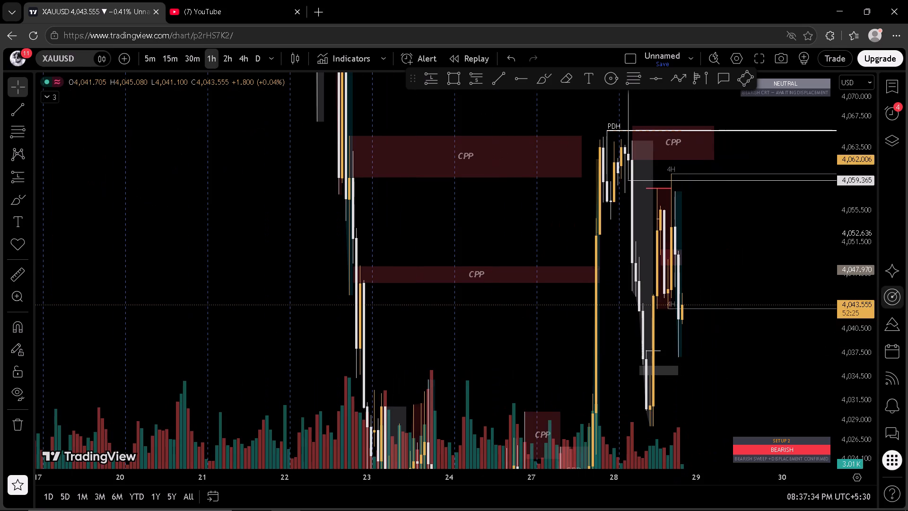
scroll(880, 293, "down", 1)
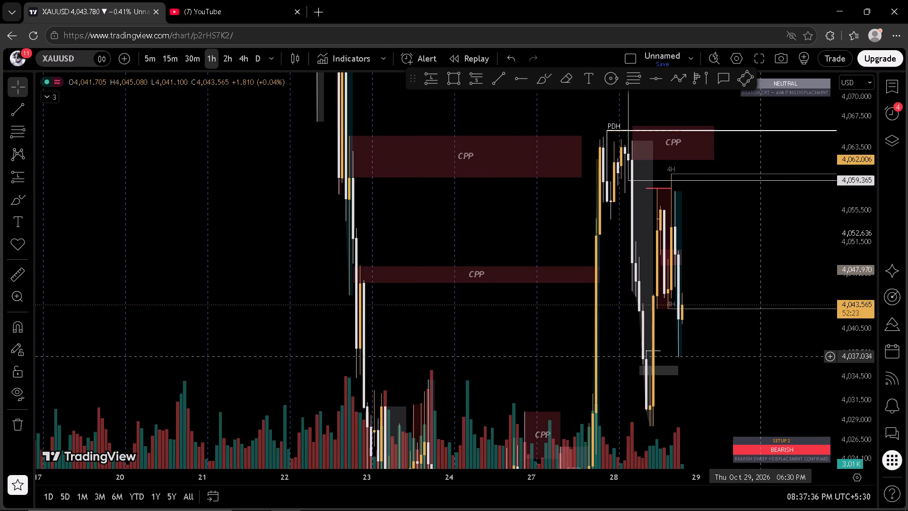
scroll(759, 358, "up", 4)
left_click_drag(759, 359, 743, 317)
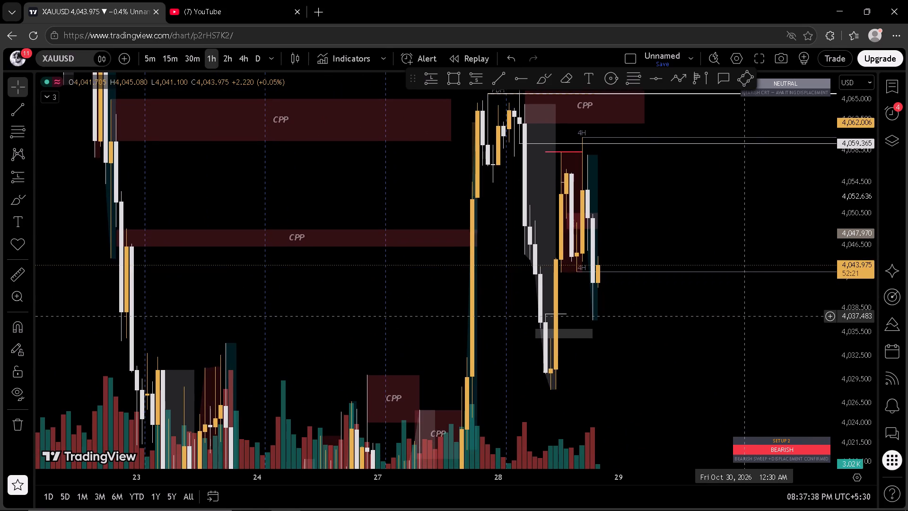
left_click(550, 315)
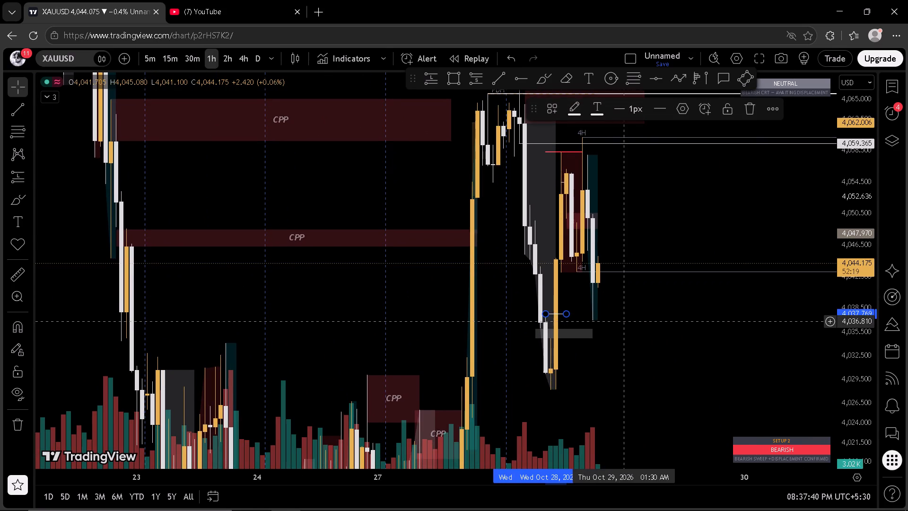
left_click(754, 110)
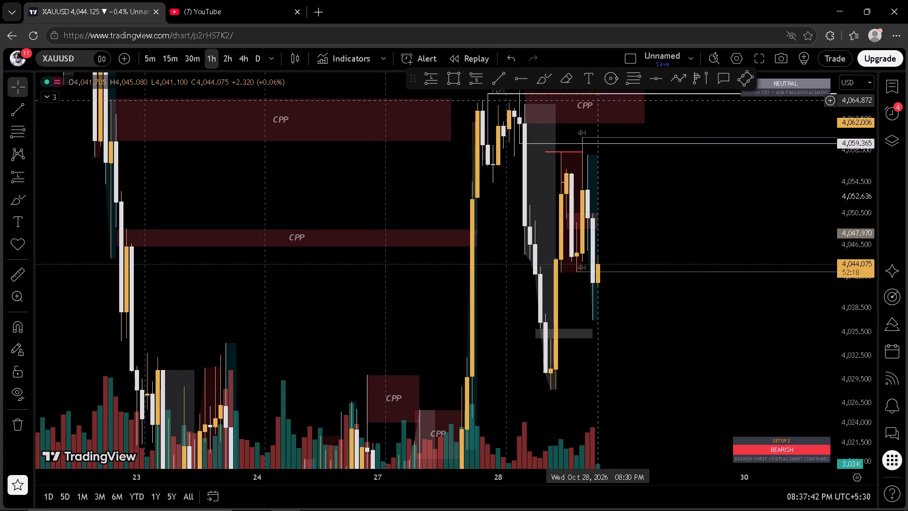
Draw a rectangle zone from about 4,036.7 to 4,037.8, spanning Oct 28 08:30 AM to Oct 29 05:30 AM.
left_click(450, 78)
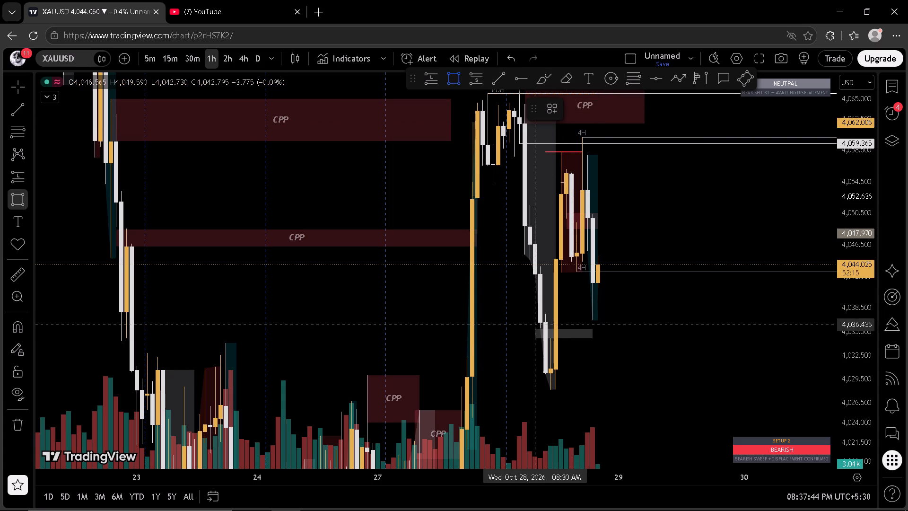
left_click(537, 322)
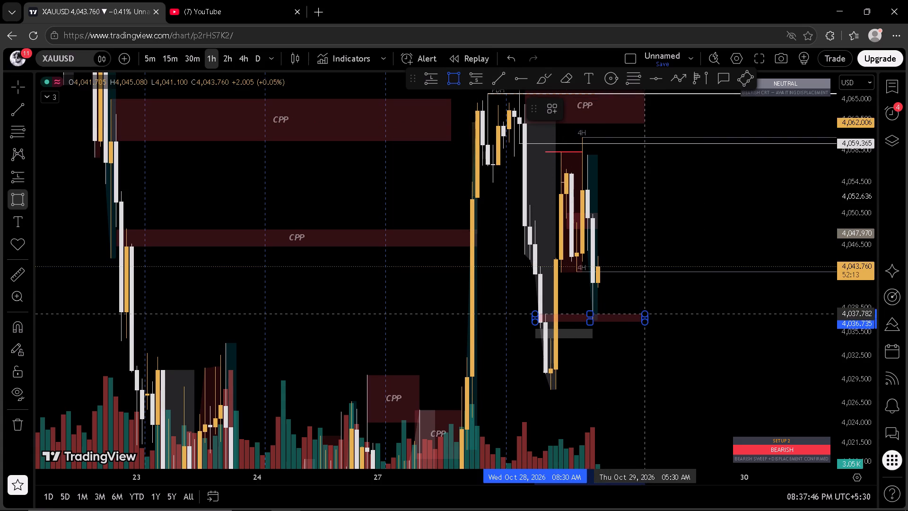
left_click(643, 314)
left_click(668, 286)
Switch the chart to the 5-minute timeframe and examine recent price action around the new red zone above the grey one.
left_click(145, 56)
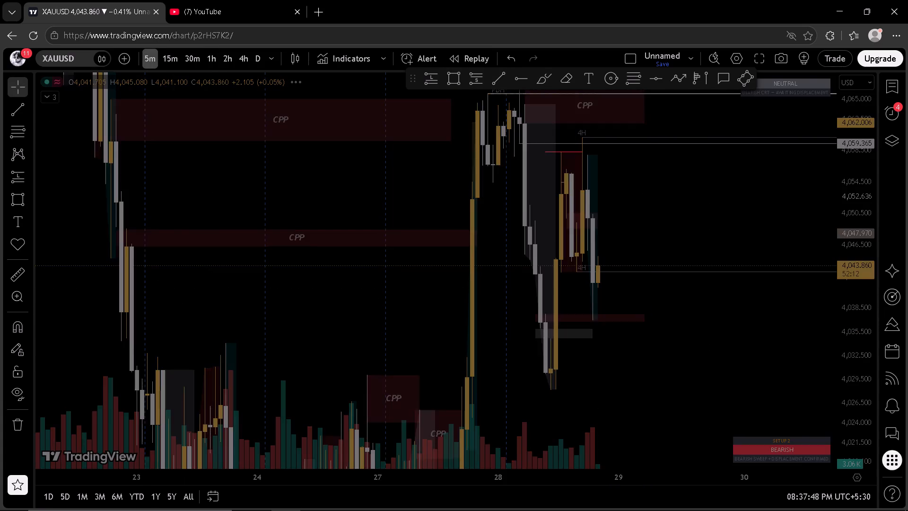
scroll(651, 378, "down", 6)
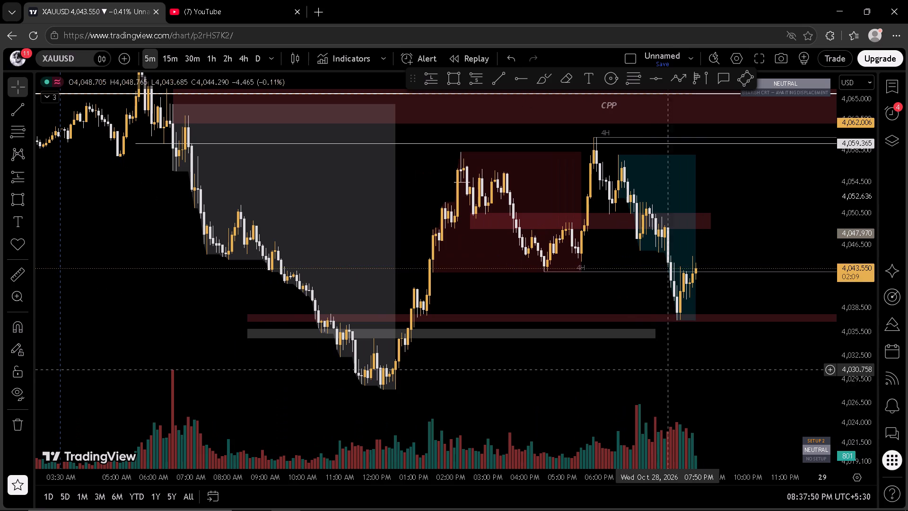
scroll(877, 330, "up", 5)
scroll(789, 367, "down", 3)
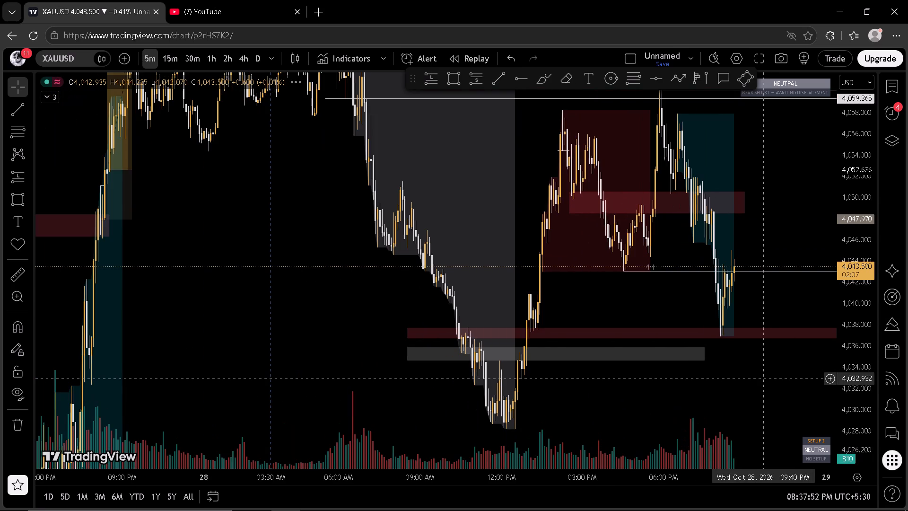
scroll(765, 361, "up", 6)
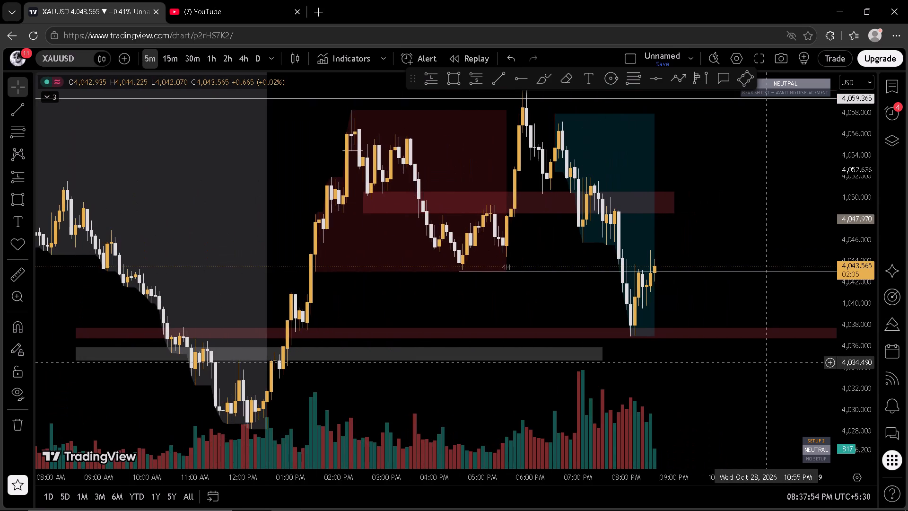
scroll(767, 362, "up", 2)
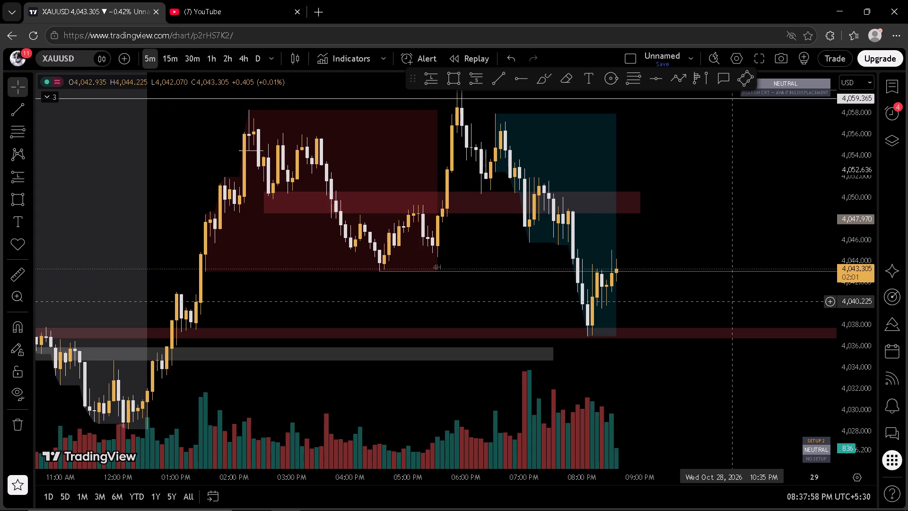
scroll(738, 306, "down", 3)
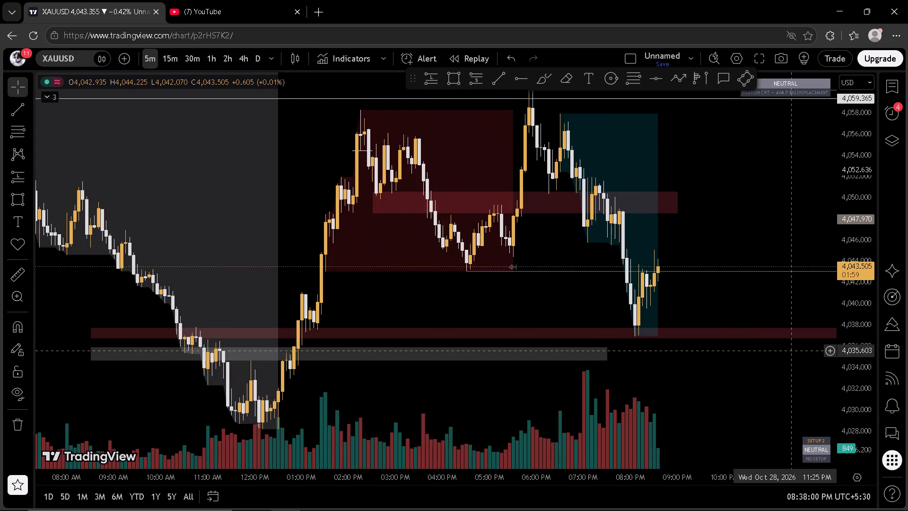
scroll(760, 310, "down", 4)
scroll(845, 288, "down", 1)
scroll(821, 301, "up", 3)
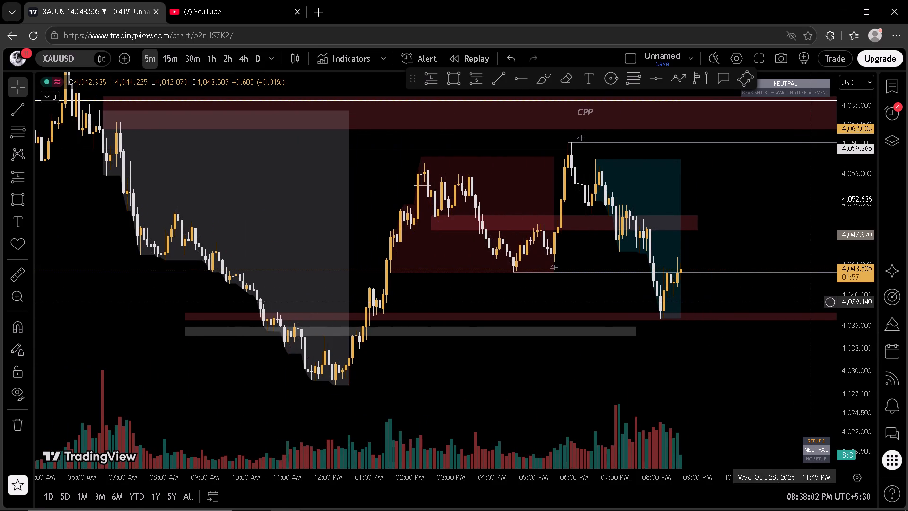
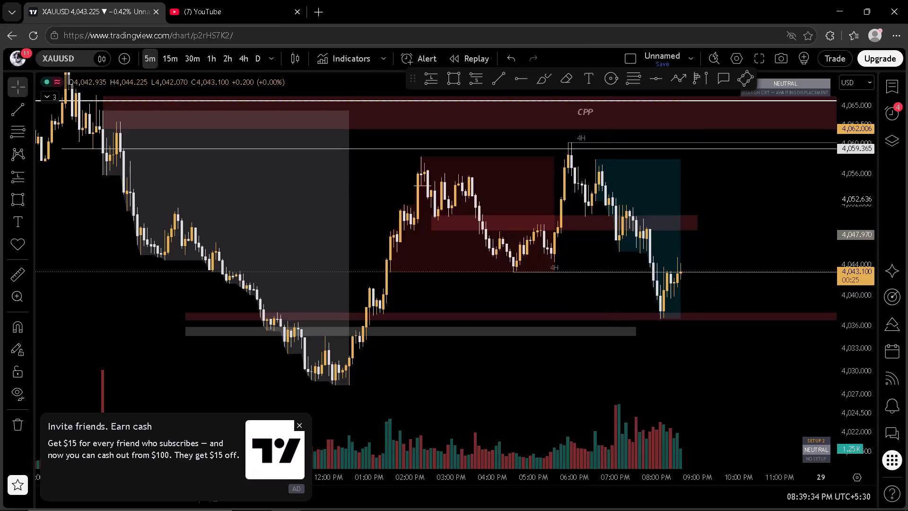
Search the web for "speed test" in a new browser tab and run Google's Internet speed test.
left_click(332, 12)
left_click(324, 12)
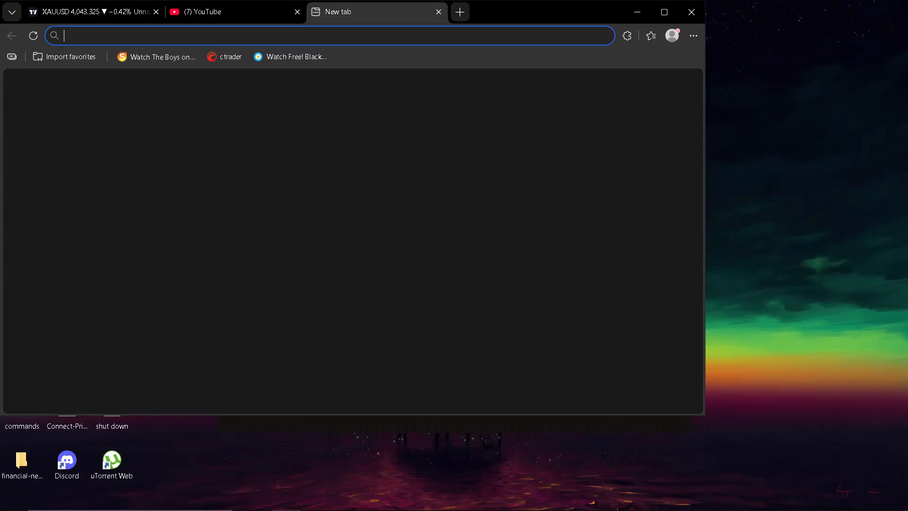
type("speed test")
key("Return")
left_click(419, 296)
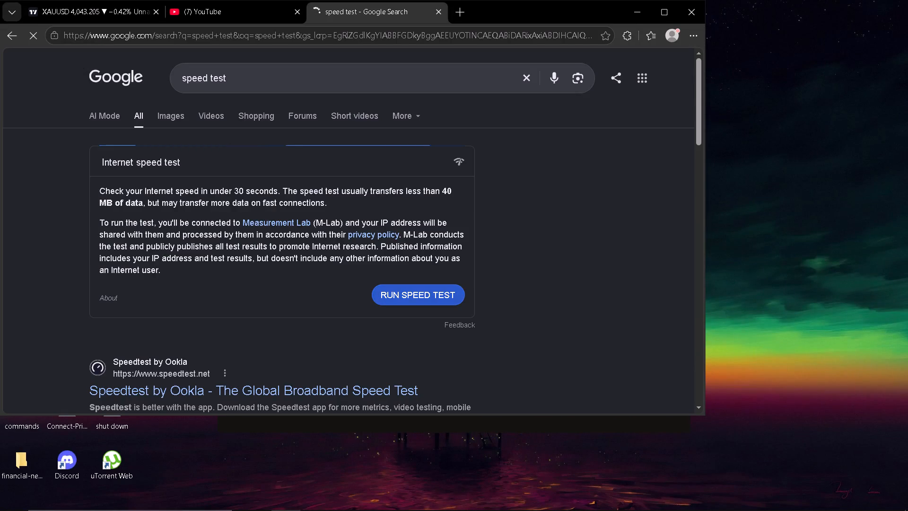
left_click(661, 7)
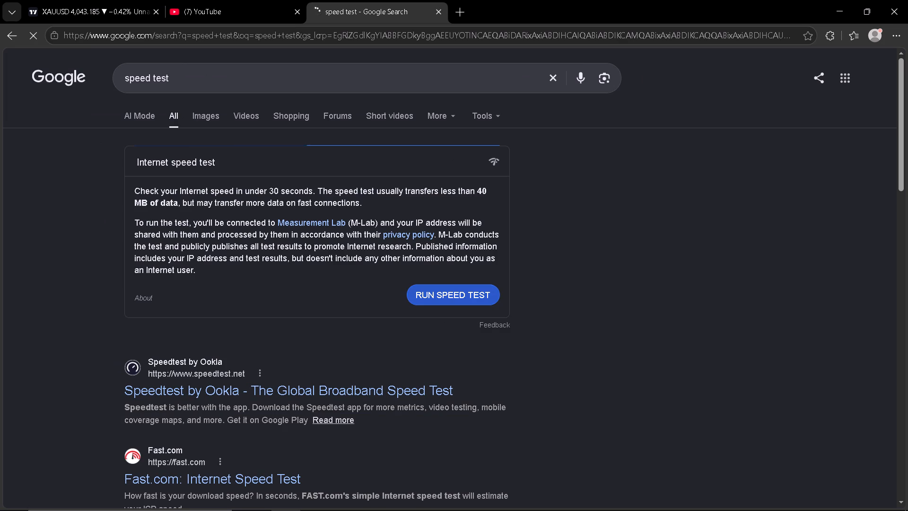
scroll(510, 308, "up", 2)
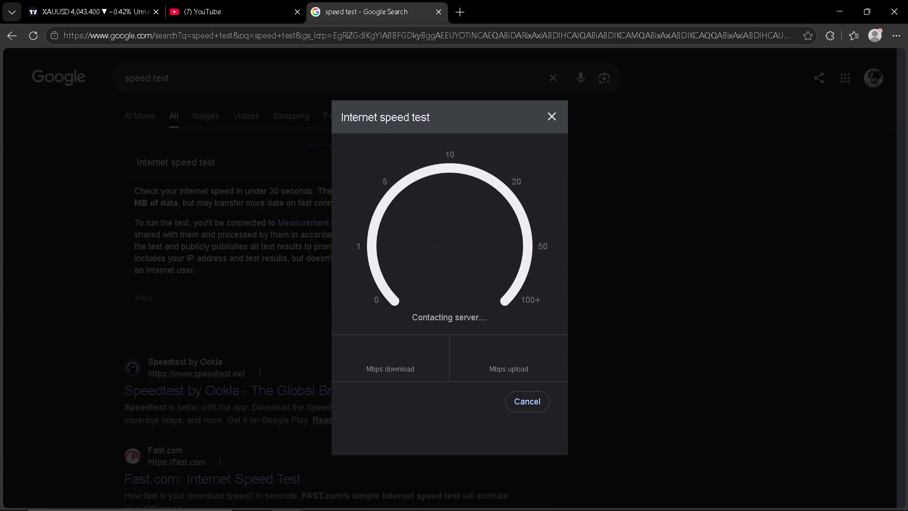
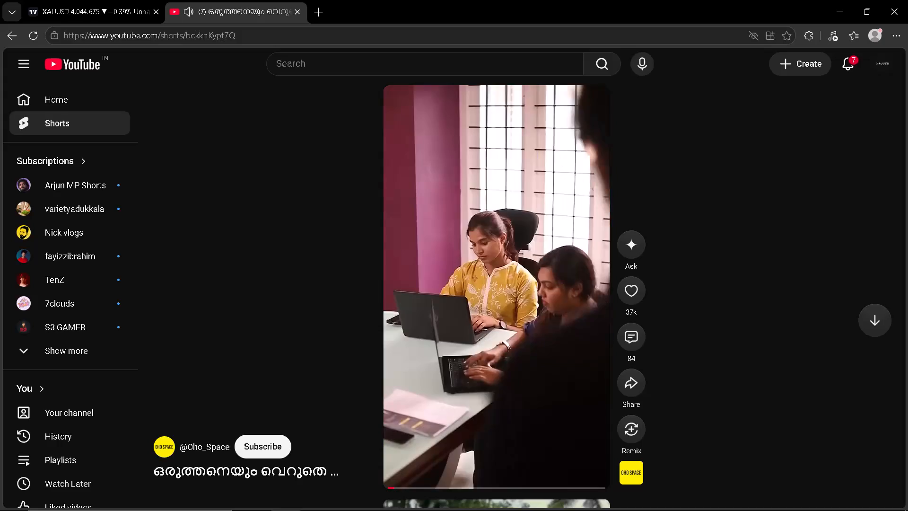
Leave the Shorts video and go to the YouTube home page.
left_click(79, 64)
Return to the TradingView chart and switch the symbol from XAUUSD to US100.
left_click(102, 0)
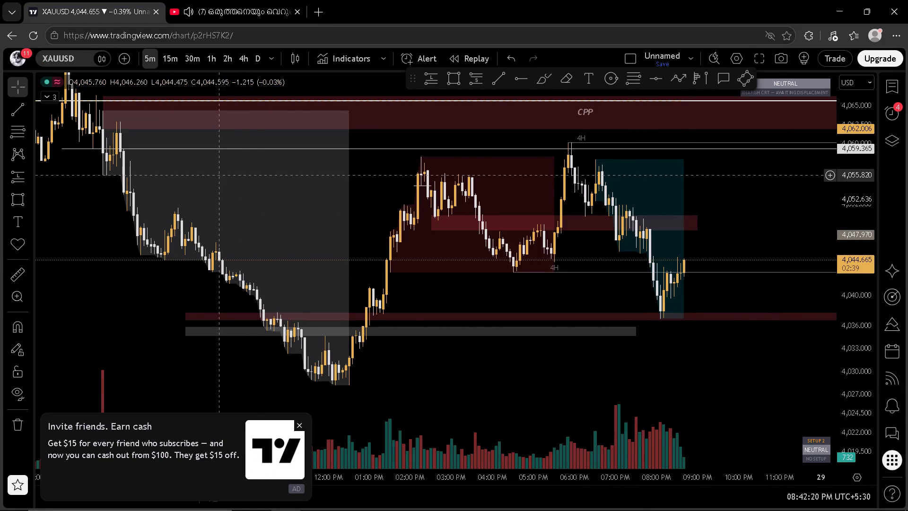
left_click(301, 183)
key("space")
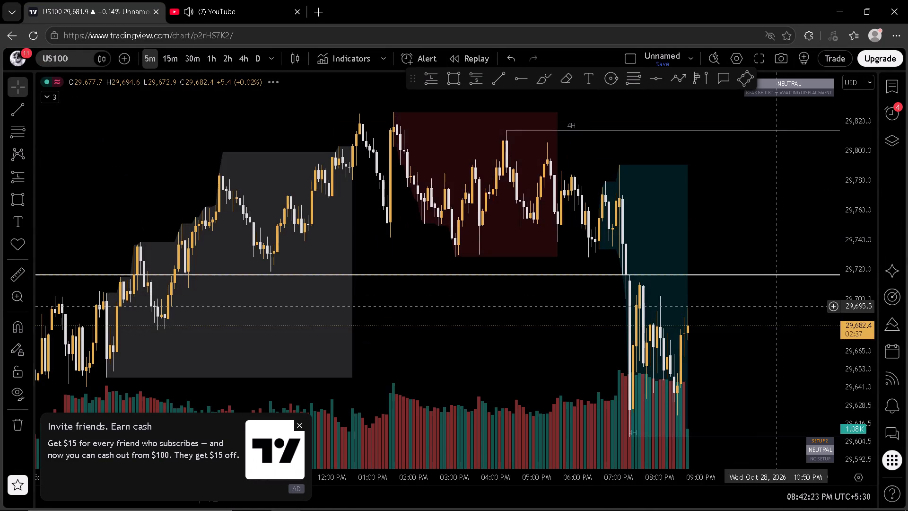
Examine recent US100 price action on the 5-minute chart, around the evening sell-off and the PDH line.
left_click_drag(773, 323, 759, 219)
left_click_drag(757, 322, 755, 235)
scroll(755, 235, "up", 3)
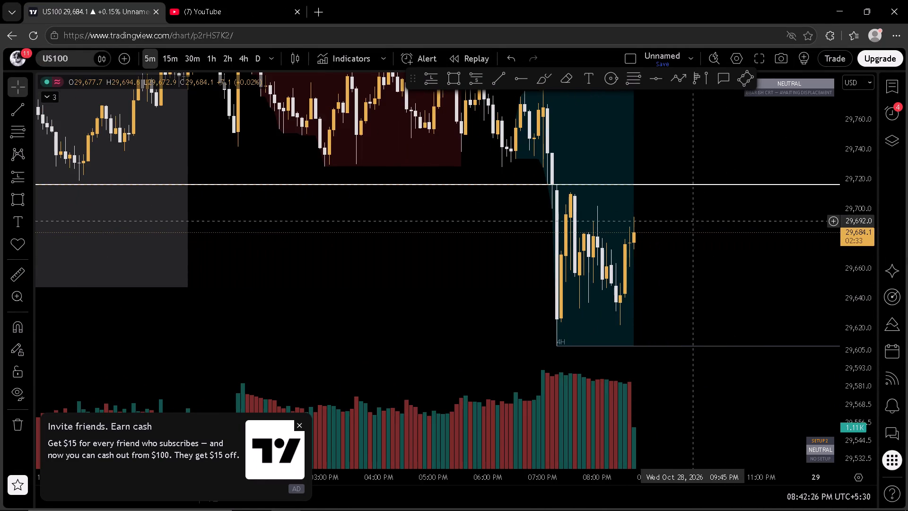
left_click_drag(704, 268, 698, 253)
scroll(701, 259, "down", 3)
scroll(839, 238, "down", 1)
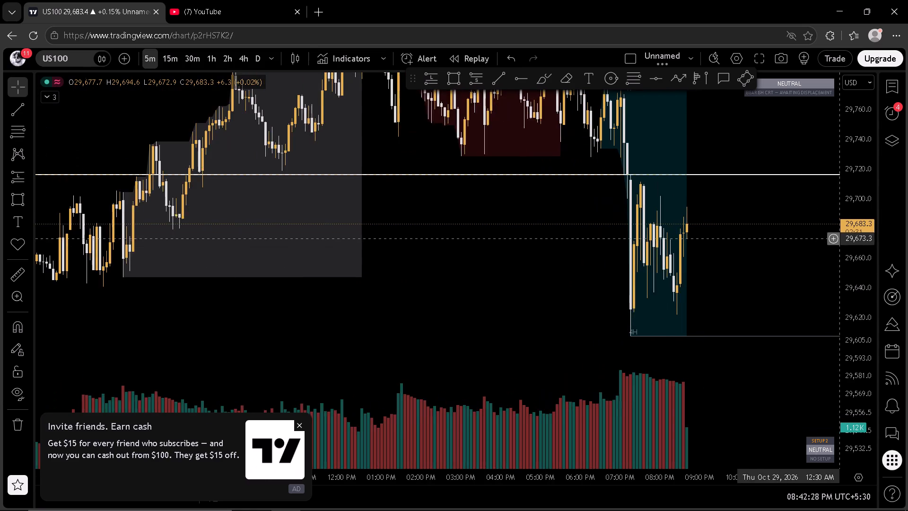
scroll(844, 241, "down", 3)
scroll(790, 256, "down", 3)
scroll(854, 272, "up", 2)
scroll(855, 272, "down", 1)
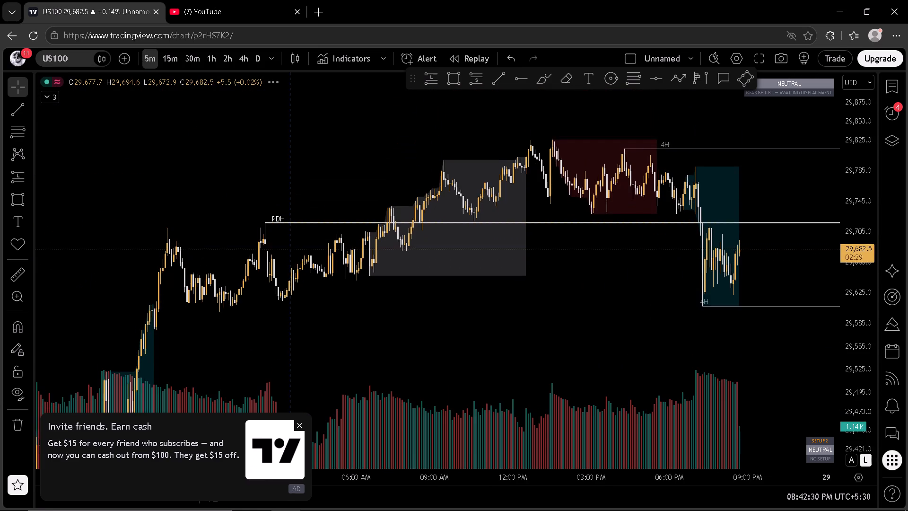
scroll(844, 269, "up", 5)
scroll(580, 228, "up", 3)
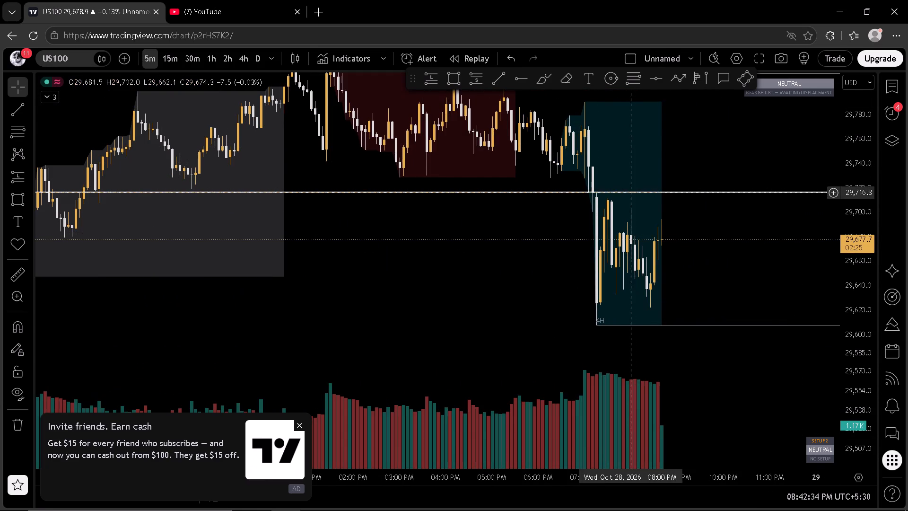
Move the US100 chart down to the 3-minute and then the 1-minute timeframe, framing the latest candles.
key("3")
key("Return")
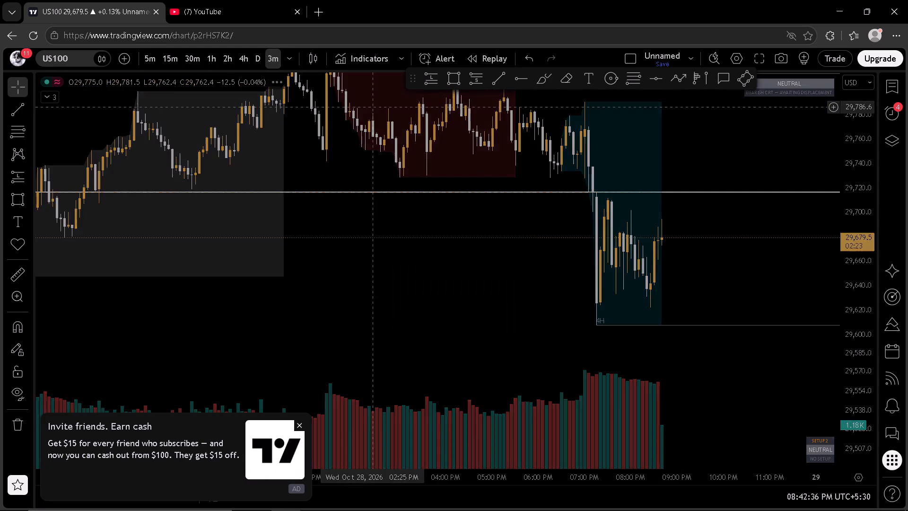
scroll(754, 265, "up", 2)
scroll(851, 261, "up", 2)
scroll(799, 255, "down", 3)
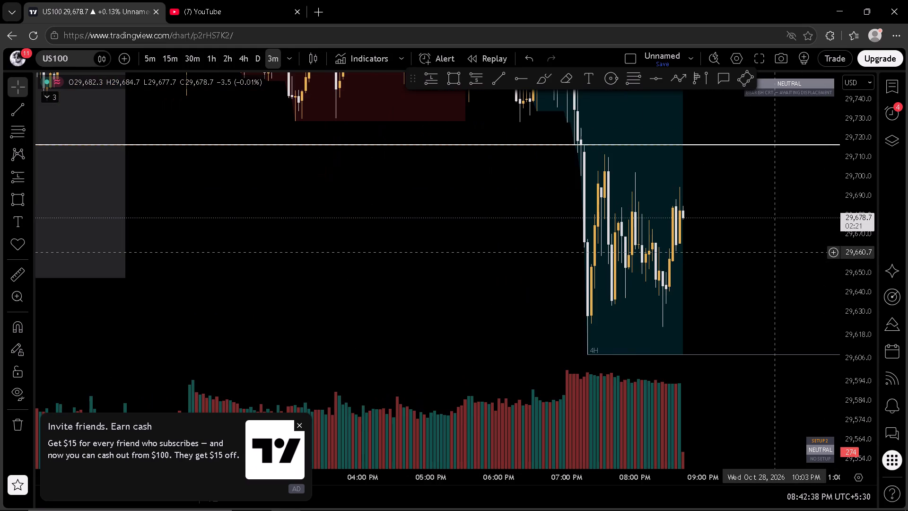
key("1")
key("Return")
left_click_drag(752, 285, 743, 271)
left_click(746, 276)
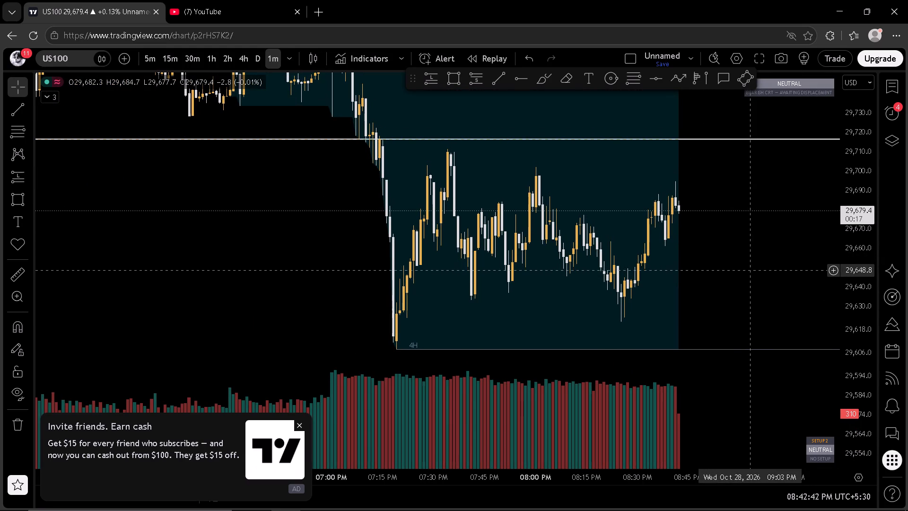
Draw a horizontal trend line at the swing low, about 29,637, from 07:49 PM to about 08:25 PM.
left_click(504, 74)
left_click(500, 292)
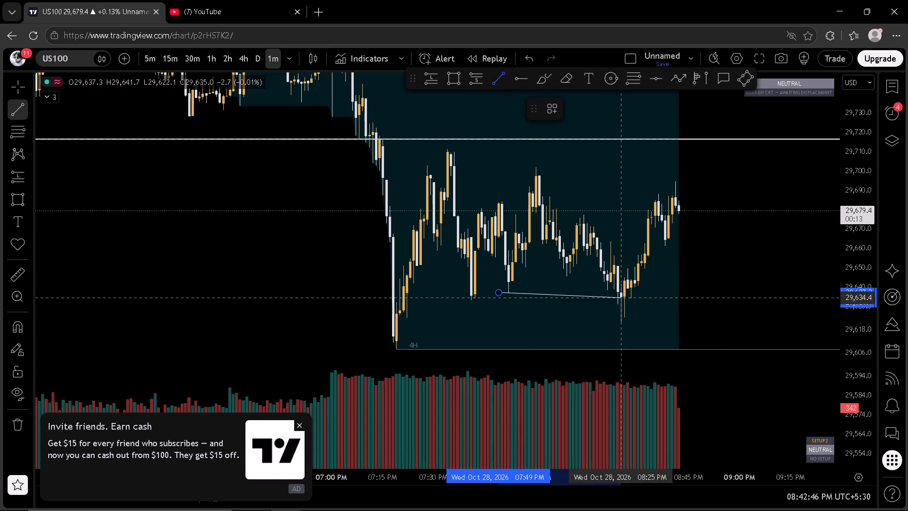
left_click(618, 292)
left_click(734, 288)
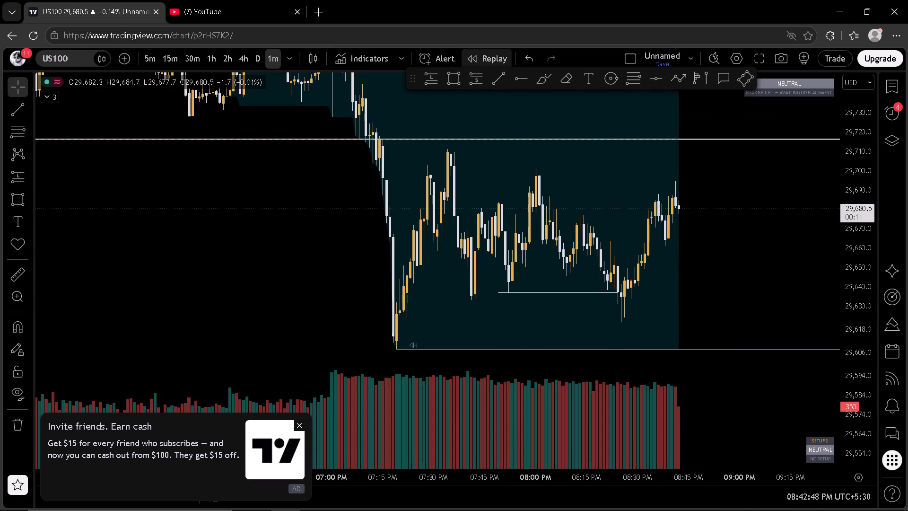
Draw a horizontal trend line from the lower swing high at about 29,677.6 to the breakout candle at 08:36 PM.
left_click(489, 72)
left_click(582, 214)
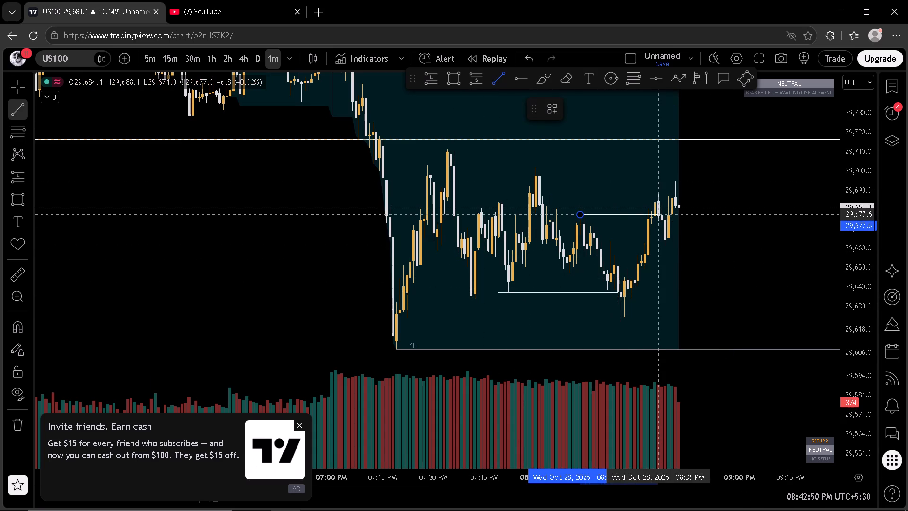
left_click(657, 214)
left_click(699, 185)
Draw a Fib retracement from the swing low at 29,621.6 up to about 29,688, ending at about 08:56 PM.
left_click_drag(717, 185, 635, 192)
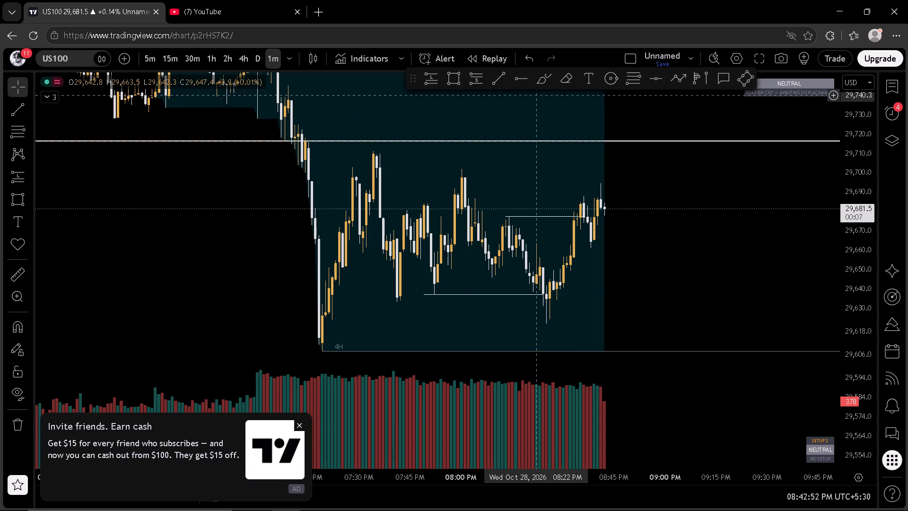
left_click(630, 80)
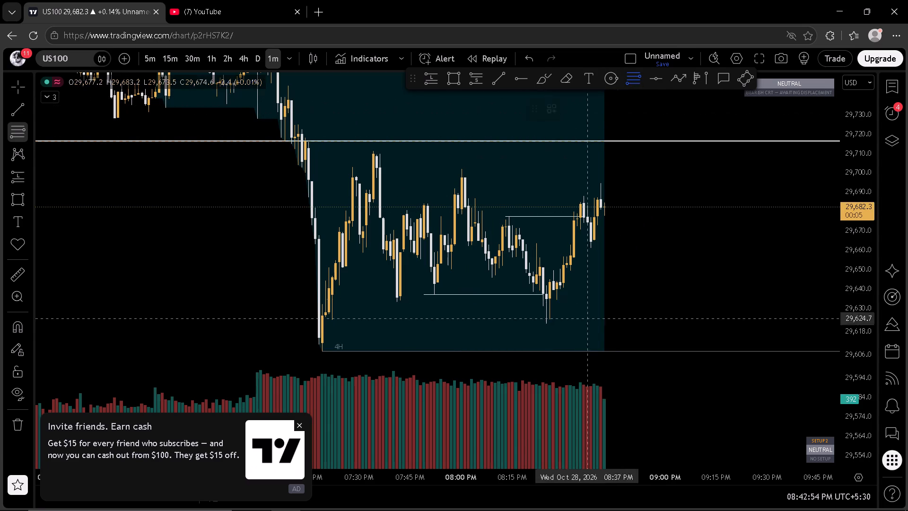
left_click(556, 325)
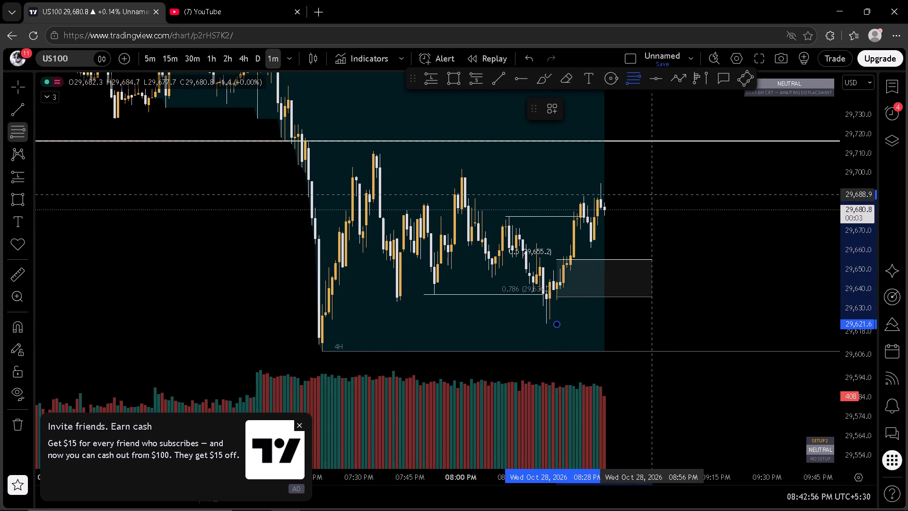
left_click(651, 195)
left_click(718, 193)
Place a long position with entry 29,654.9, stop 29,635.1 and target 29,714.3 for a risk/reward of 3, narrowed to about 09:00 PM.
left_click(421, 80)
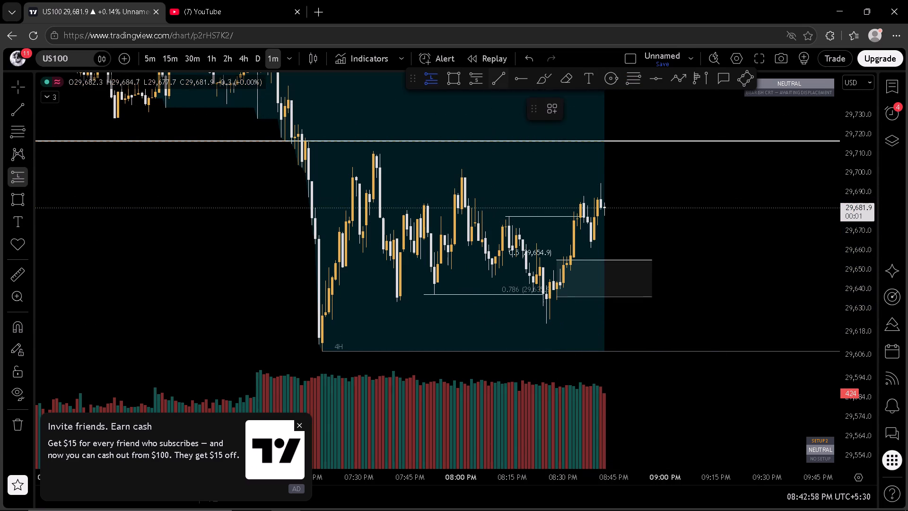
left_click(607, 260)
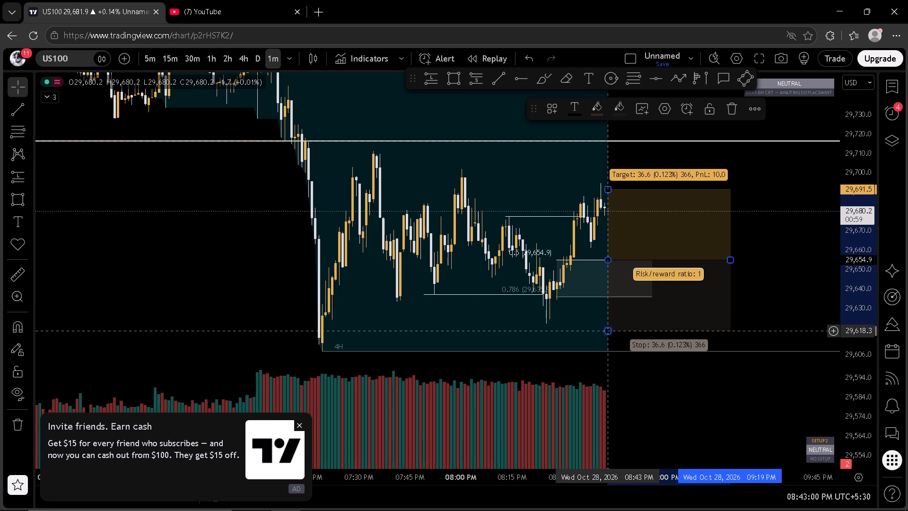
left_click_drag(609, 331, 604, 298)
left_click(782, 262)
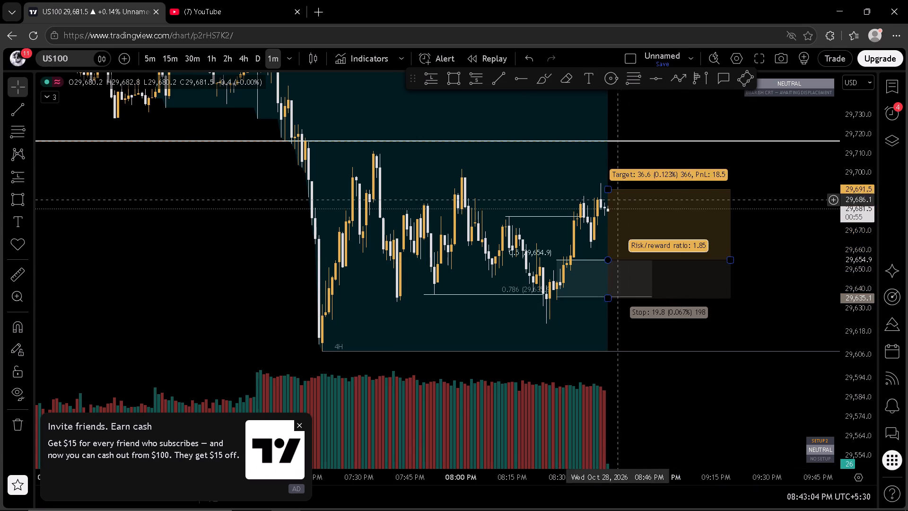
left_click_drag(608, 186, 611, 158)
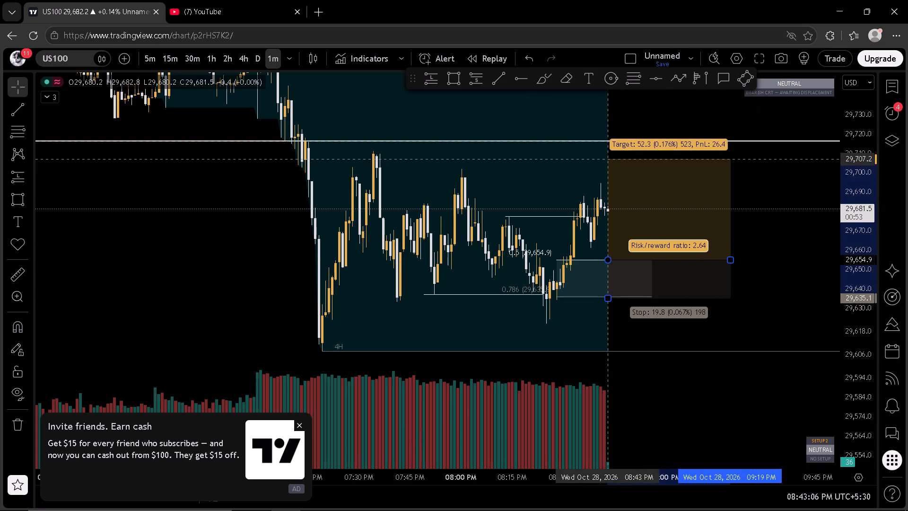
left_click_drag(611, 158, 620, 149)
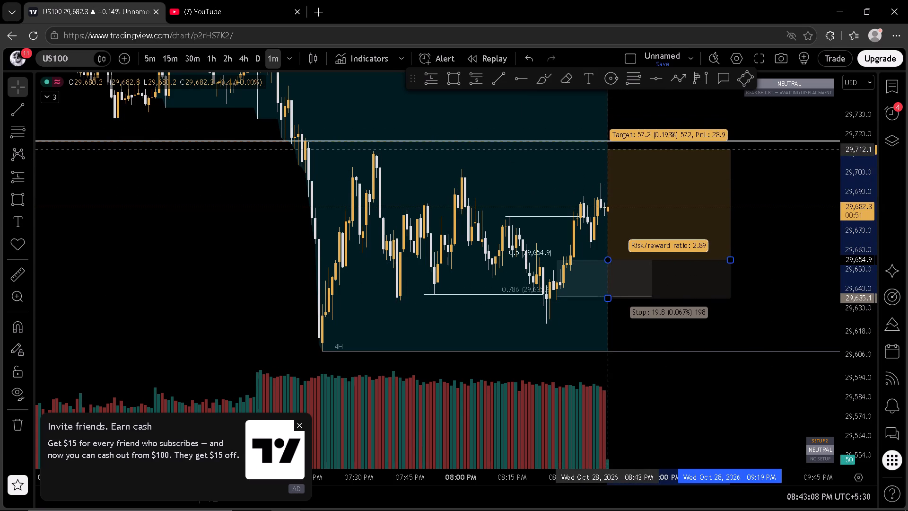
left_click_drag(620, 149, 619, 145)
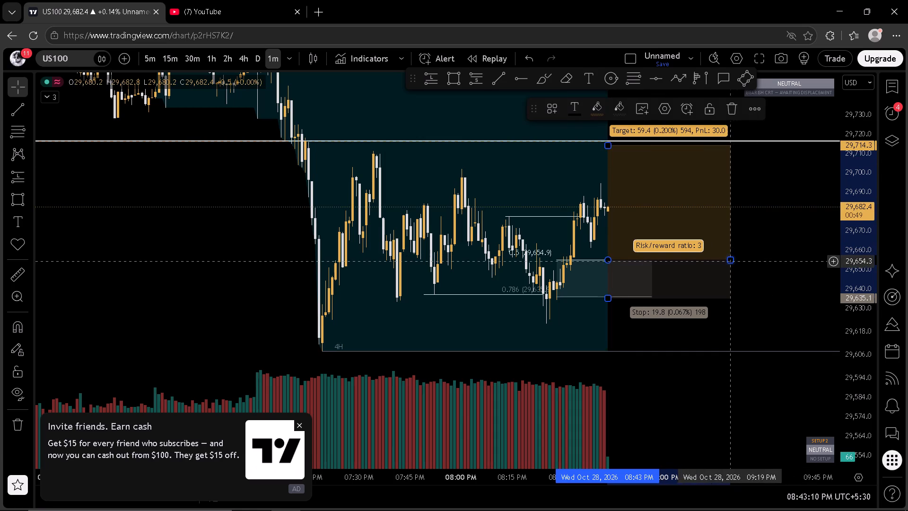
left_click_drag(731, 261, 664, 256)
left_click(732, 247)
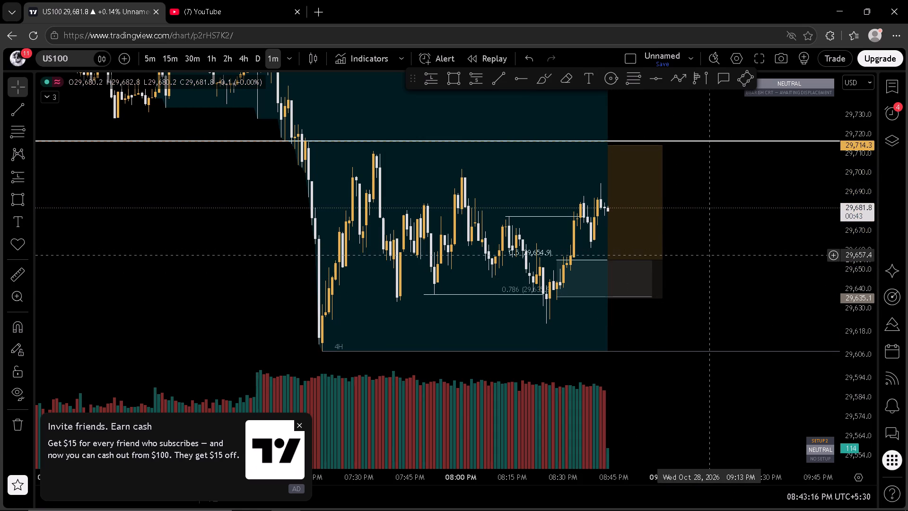
Shorten the Fib retracement so its upper anchor sits at 29,688.3 on the 08:41 PM candle.
left_click(577, 261)
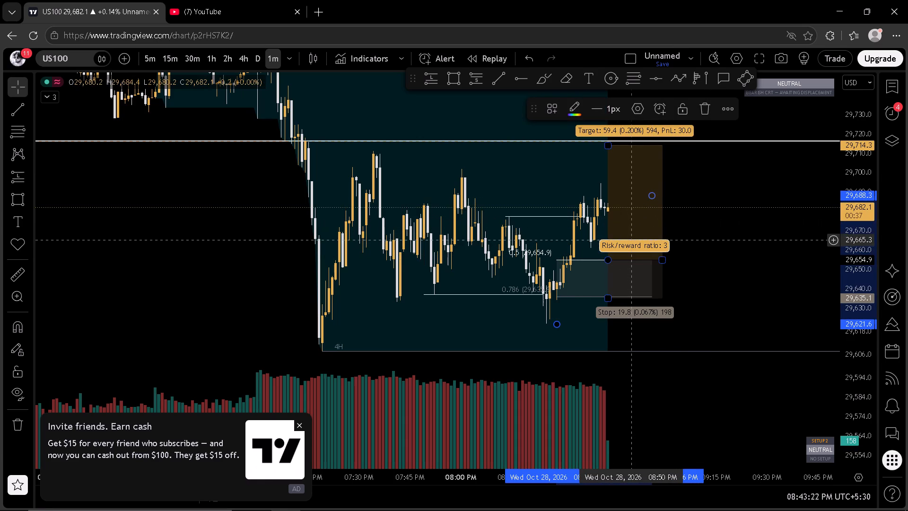
left_click(579, 264)
left_click(583, 260)
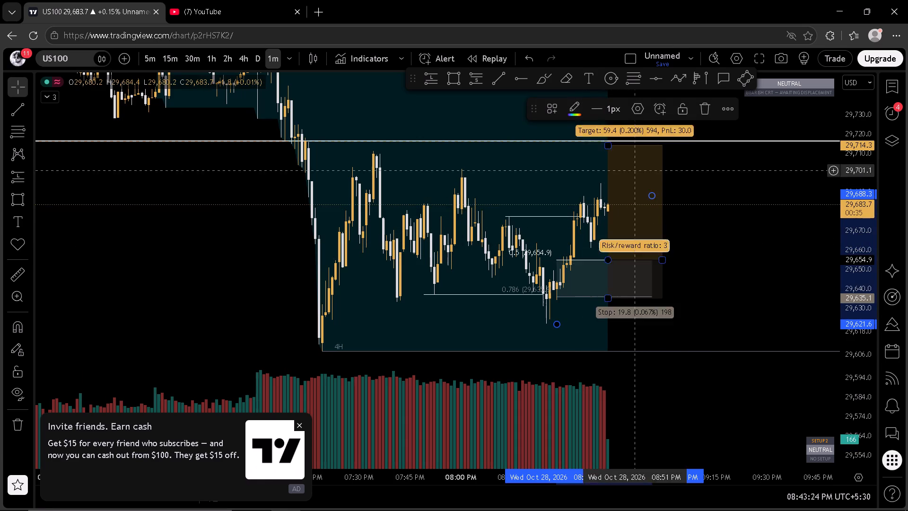
left_click_drag(651, 196, 610, 204)
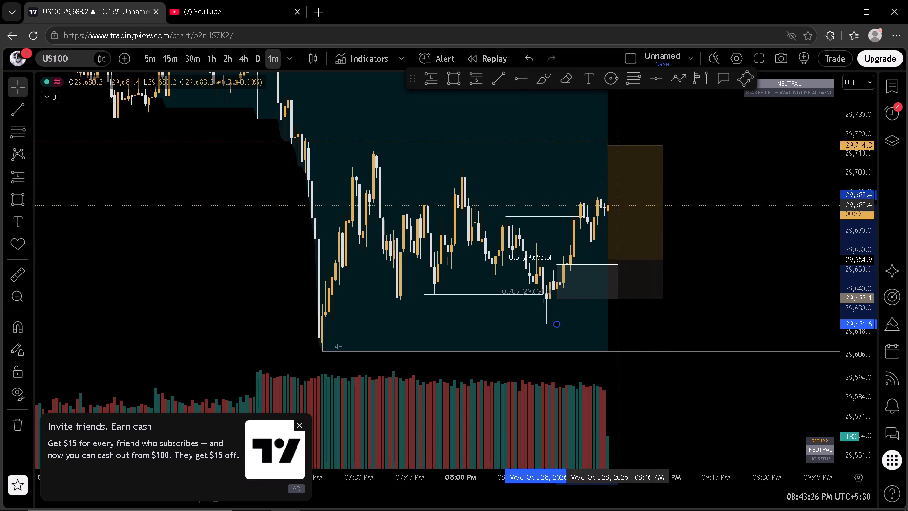
left_click_drag(610, 204, 601, 195)
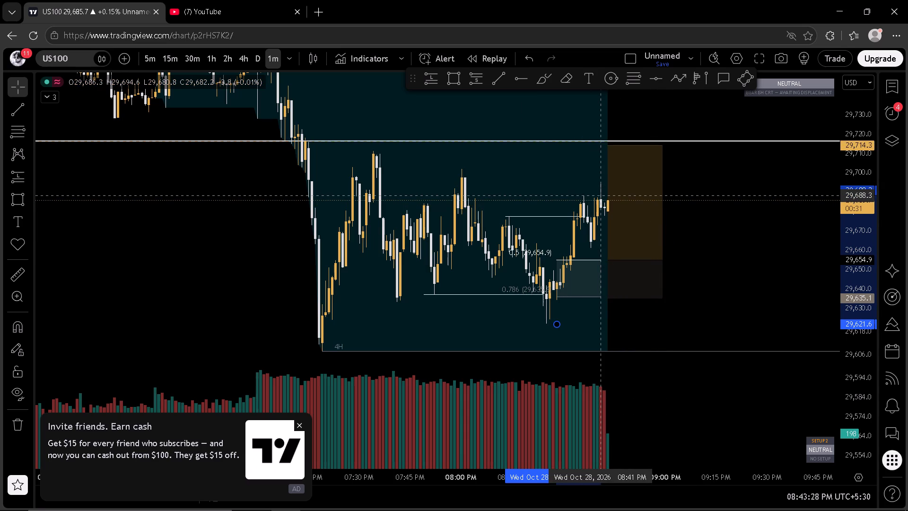
left_click_drag(601, 195, 602, 195)
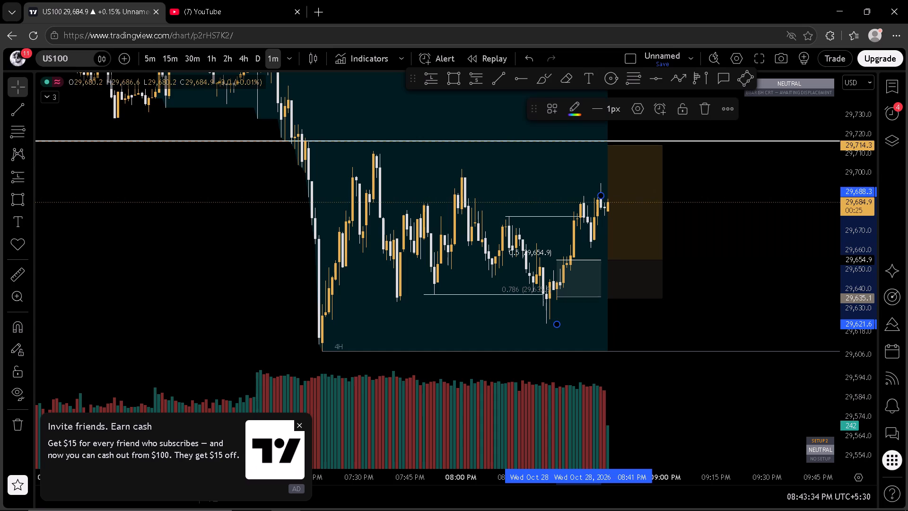
On the 5-minute timeframe, draw a horizontal trend line at about 29,663.2 from 08:20 PM to 08:40 PM.
left_click(151, 62)
scroll(705, 258, "up", 4)
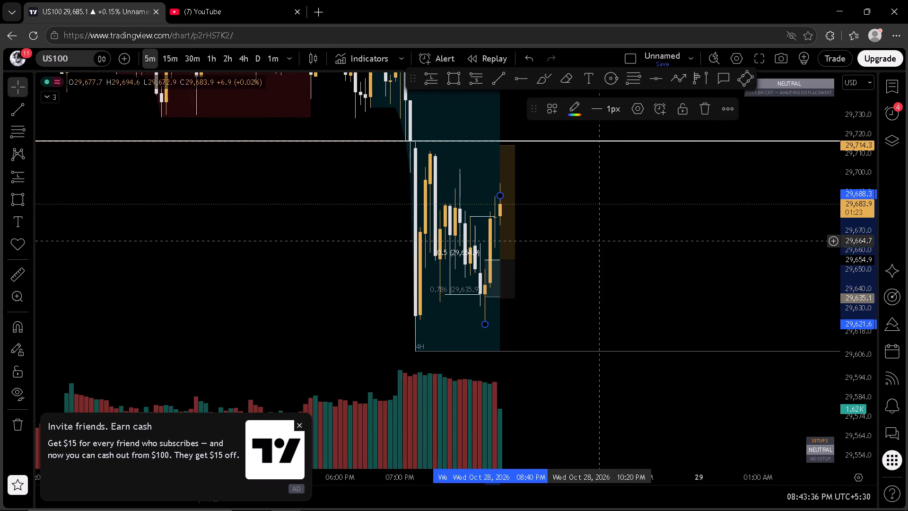
scroll(609, 248, "up", 4)
left_click_drag(567, 243, 632, 250)
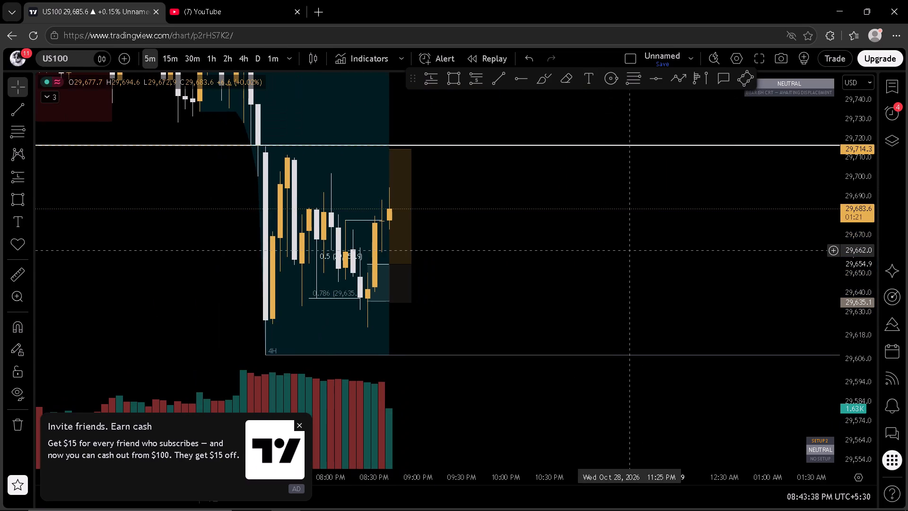
left_click(498, 72)
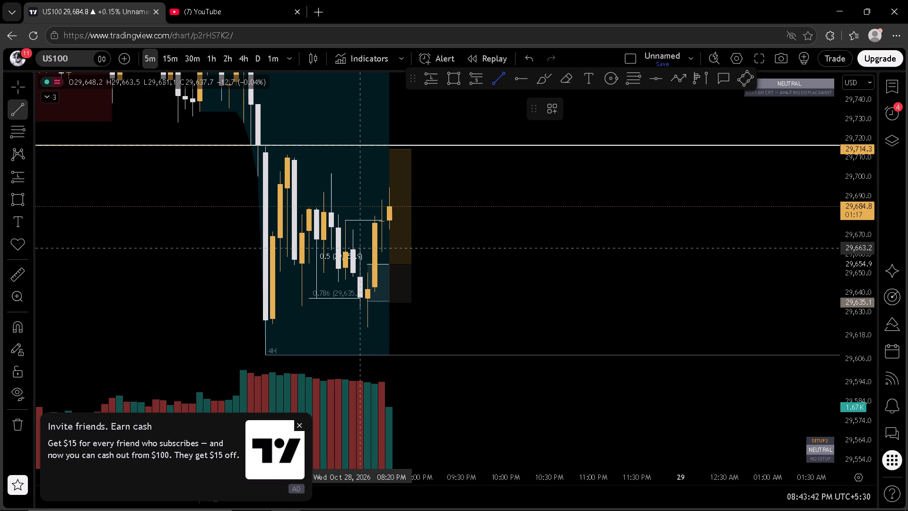
left_click(360, 248)
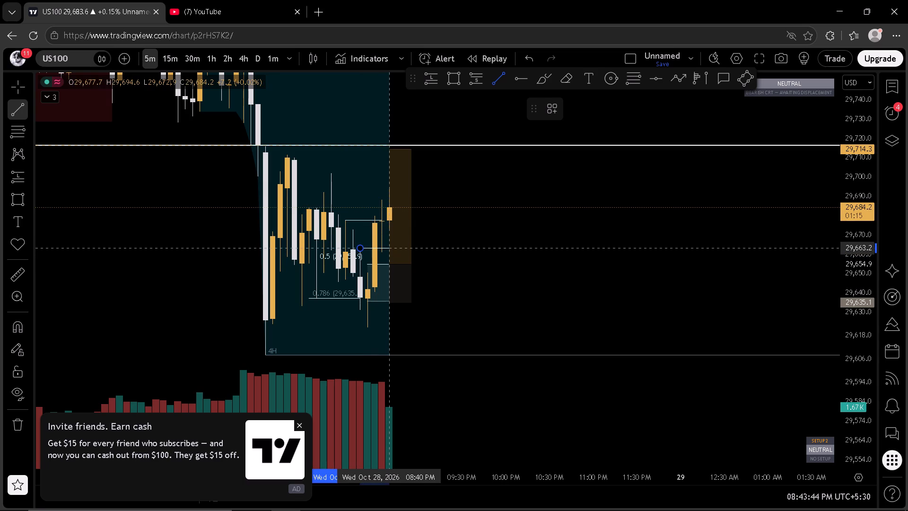
left_click(389, 248)
left_click(419, 238)
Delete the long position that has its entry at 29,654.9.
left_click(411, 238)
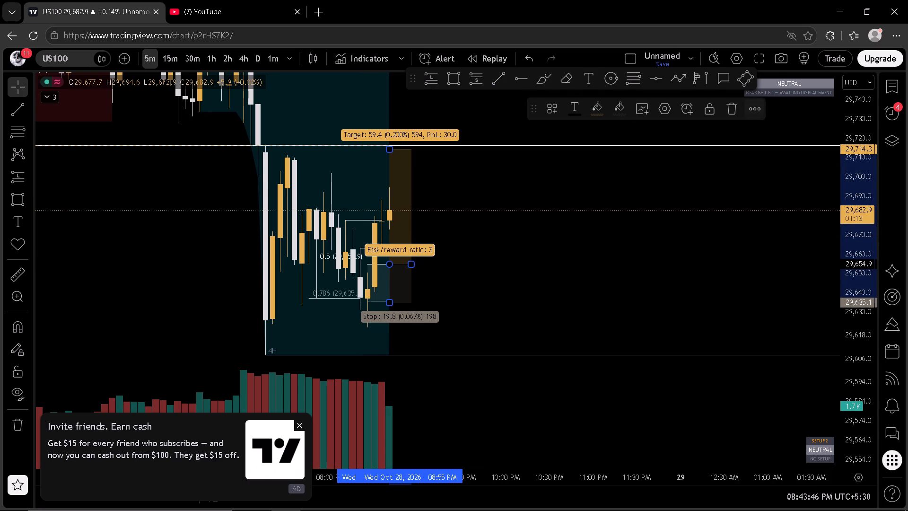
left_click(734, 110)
Place a long position with entry 29,663.5, stop 29,643.3 and target 29,705.4, narrowed to about 08:50 PM.
left_click(438, 81)
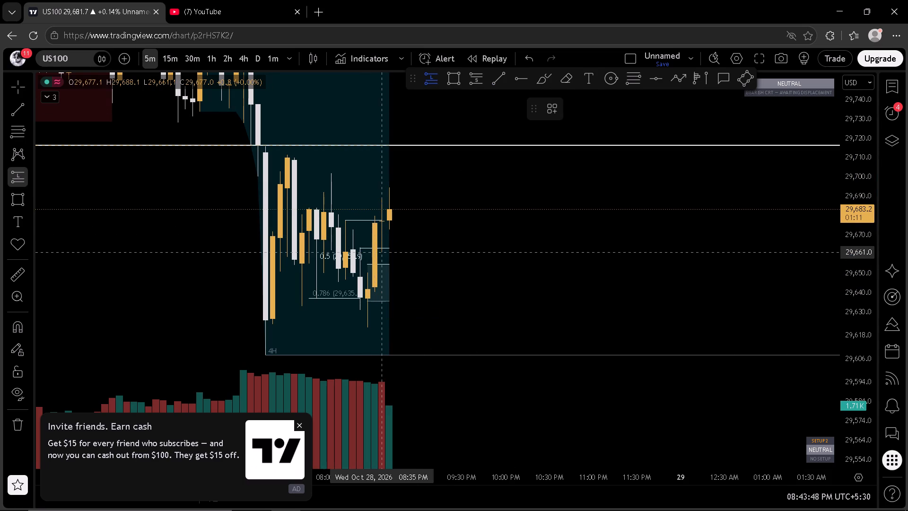
left_click(382, 247)
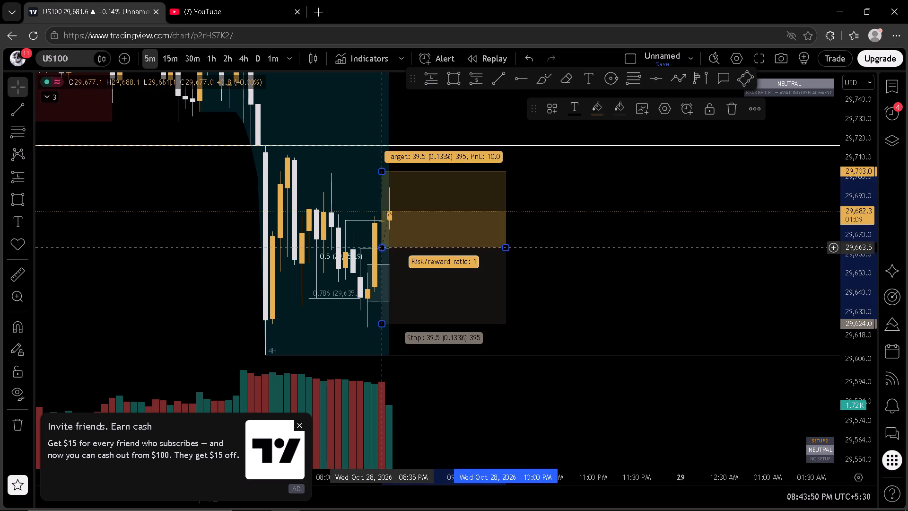
left_click_drag(382, 322, 384, 288)
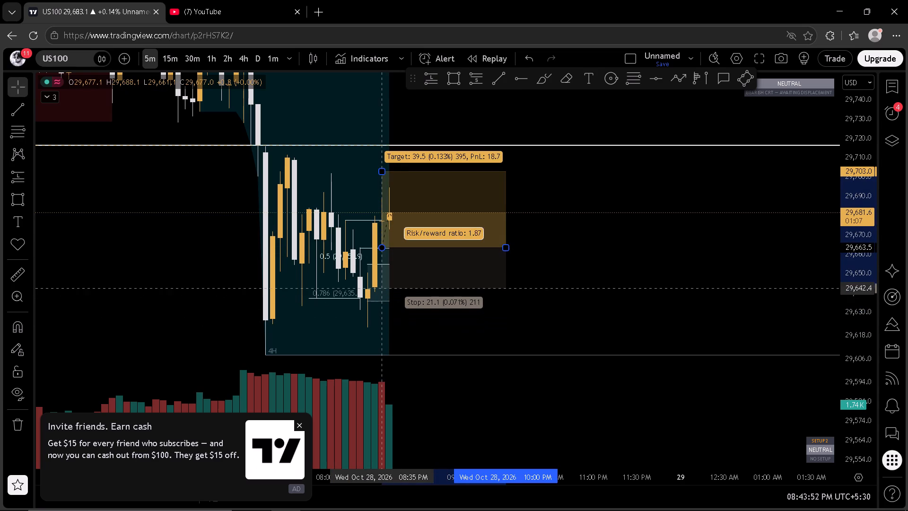
left_click_drag(384, 288, 384, 287)
left_click(652, 253)
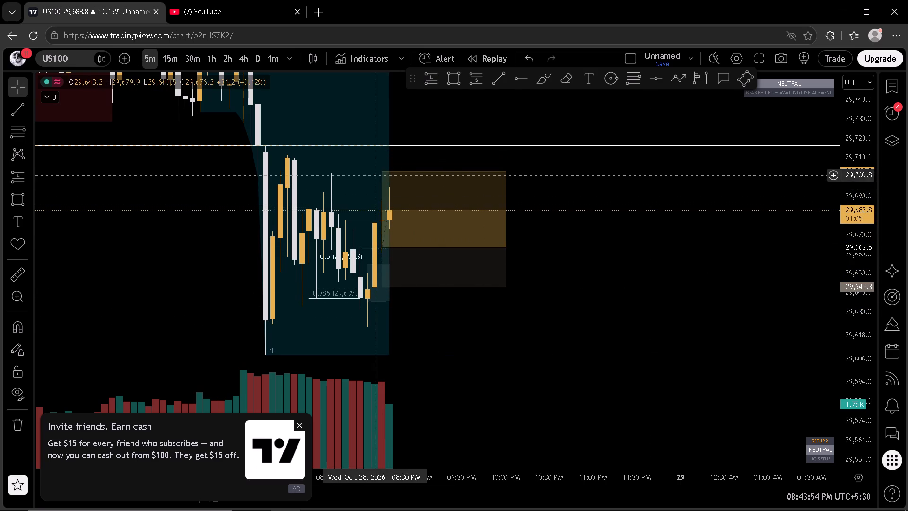
left_click(381, 170)
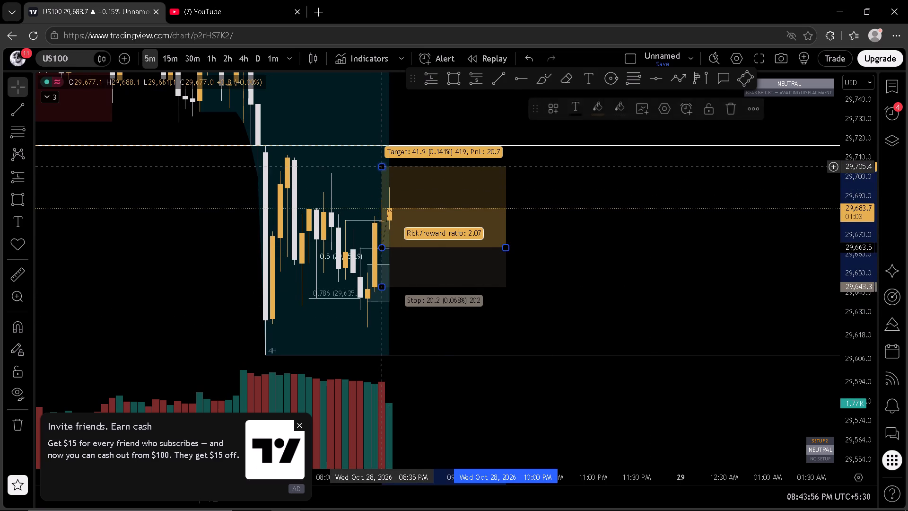
left_click_drag(504, 248, 405, 235)
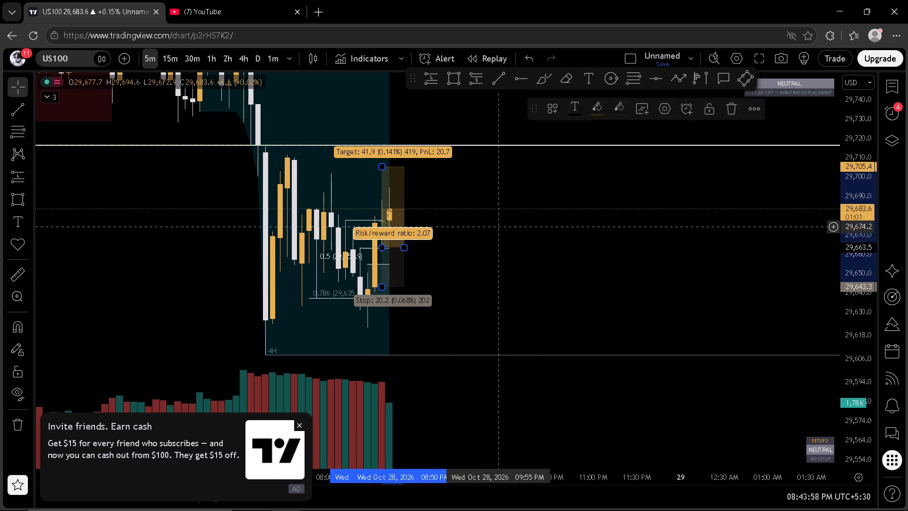
left_click(502, 227)
Examine the US100 price action around the new long position and the Fib levels on the 1-minute timeframe.
left_click_drag(504, 228, 638, 236)
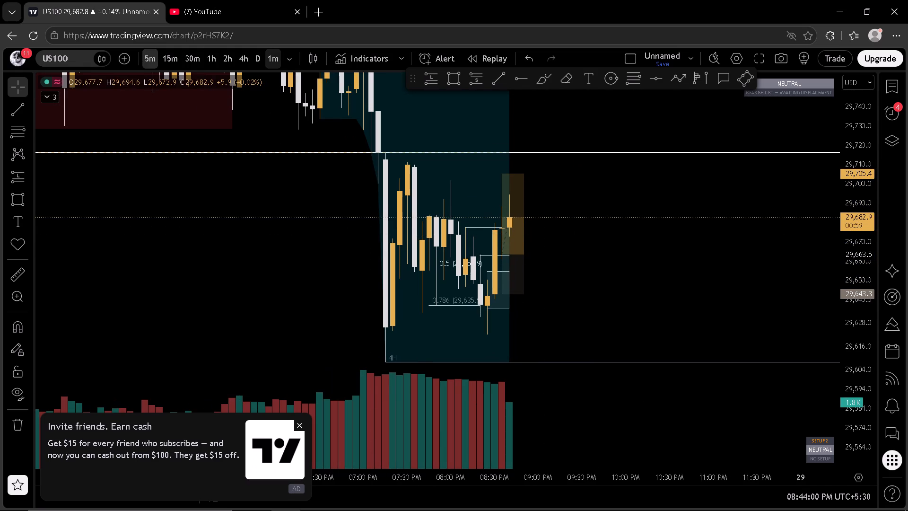
left_click(274, 56)
scroll(866, 300, "up", 4)
scroll(794, 291, "down", 5)
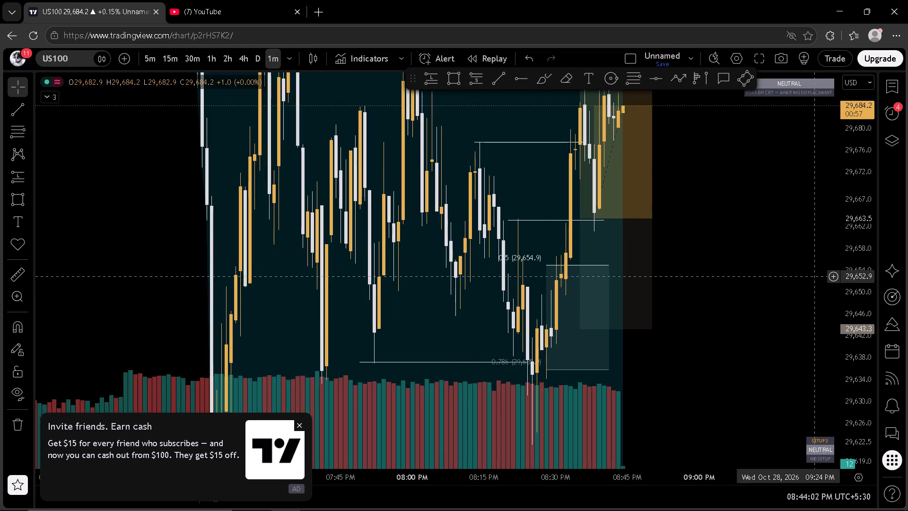
scroll(833, 272, "down", 6)
scroll(787, 291, "up", 4)
left_click_drag(791, 279, 765, 313)
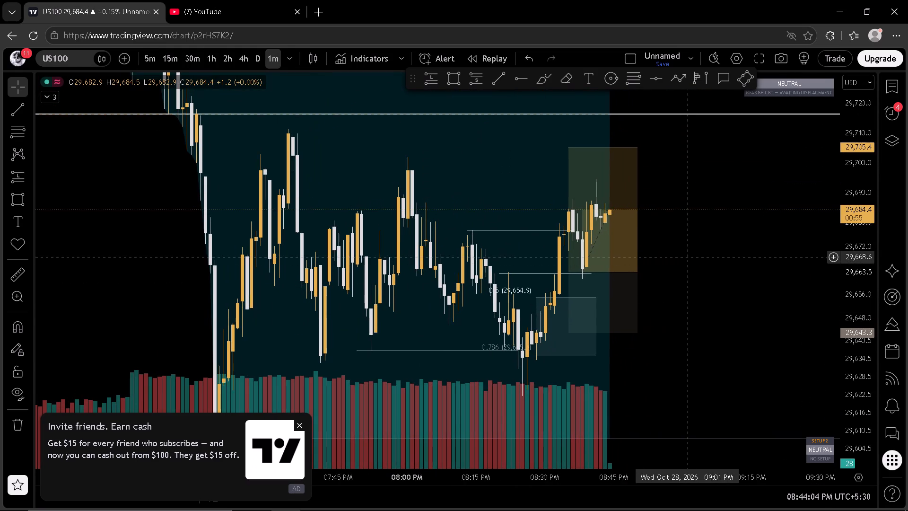
left_click(724, 257)
scroll(749, 265, "down", 4)
left_click_drag(785, 275, 696, 217)
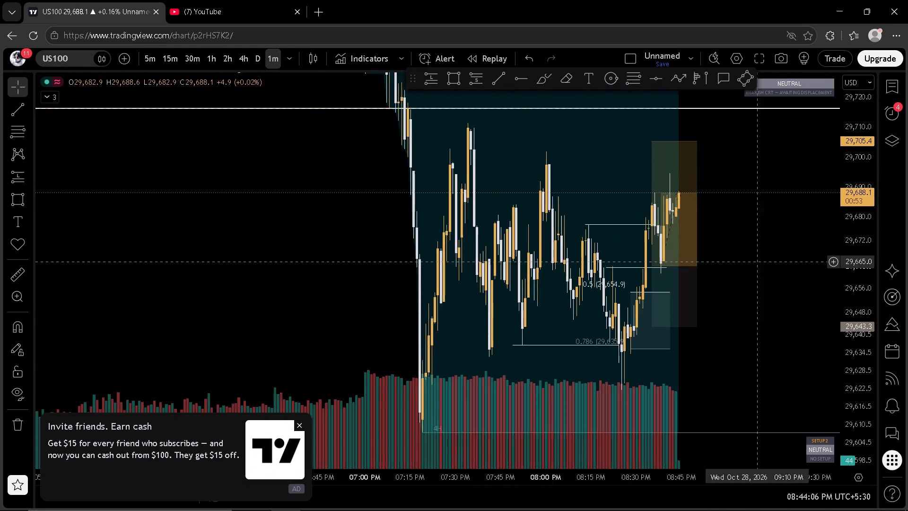
left_click_drag(696, 217, 691, 214)
scroll(842, 209, "down", 2)
scroll(769, 223, "down", 2)
left_click_drag(766, 225, 725, 253)
scroll(841, 258, "up", 2)
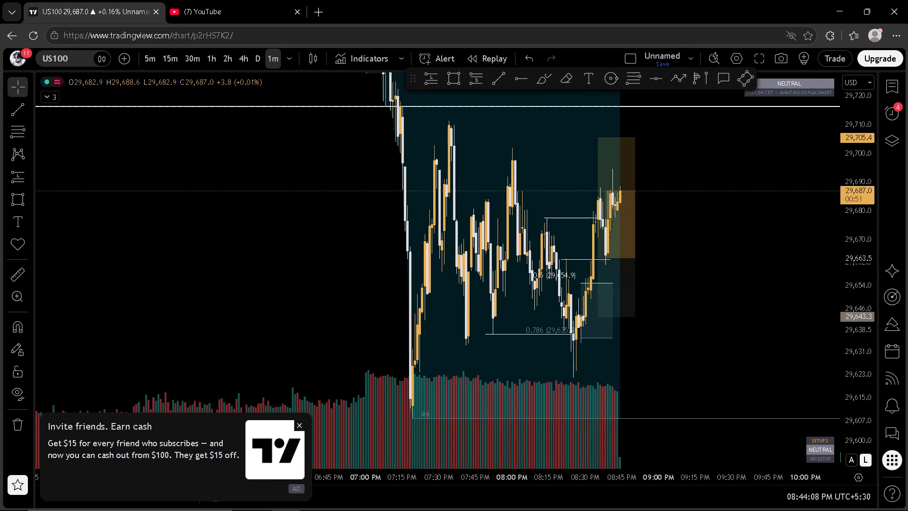
scroll(760, 264, "down", 3)
scroll(851, 235, "down", 1)
scroll(801, 256, "up", 2)
left_click_drag(787, 257, 671, 245)
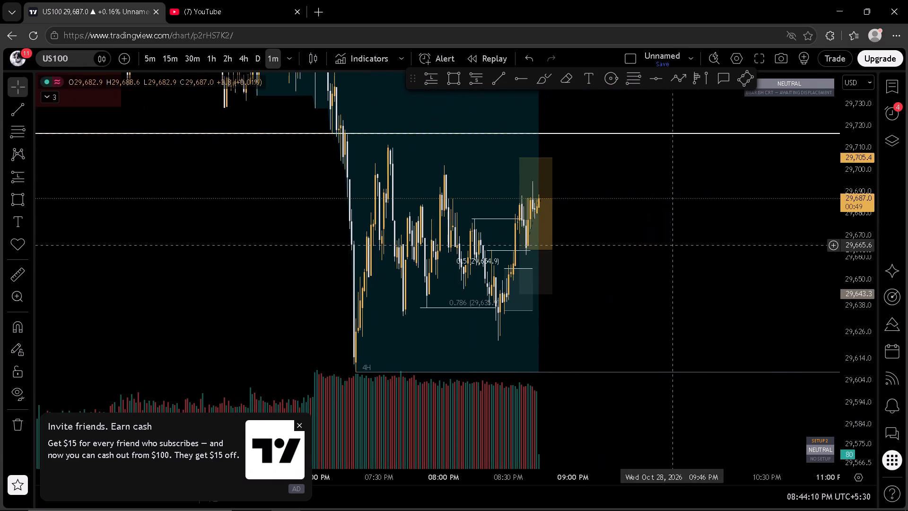
scroll(840, 237, "down", 1)
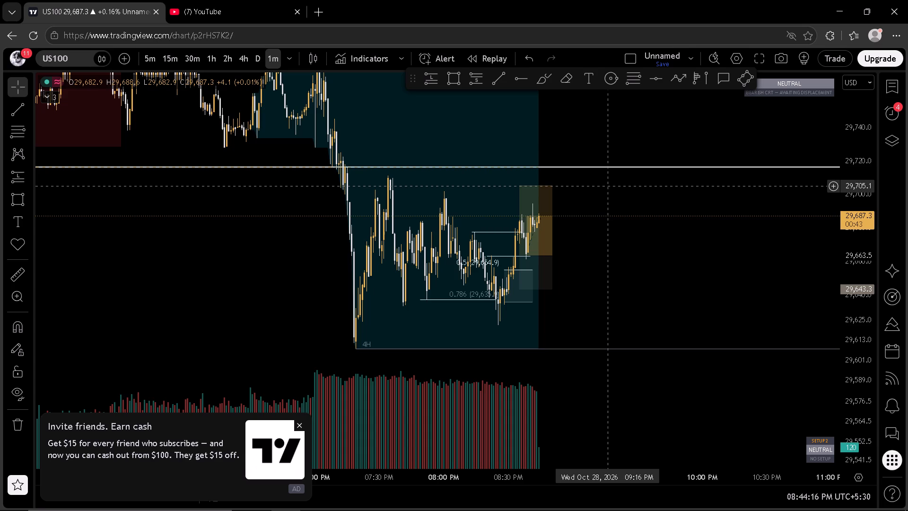
scroll(615, 213, "up", 2)
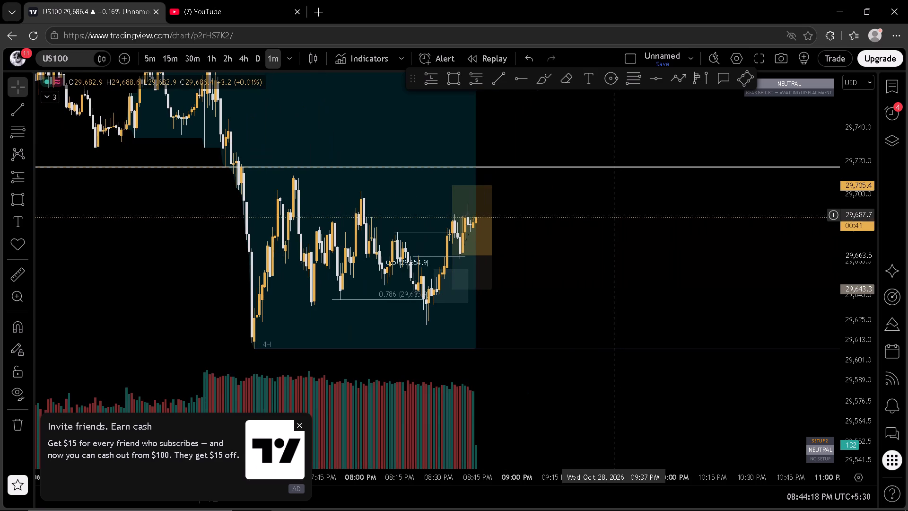
scroll(852, 246, "up", 2)
scroll(701, 265, "down", 3)
scroll(703, 268, "up", 4)
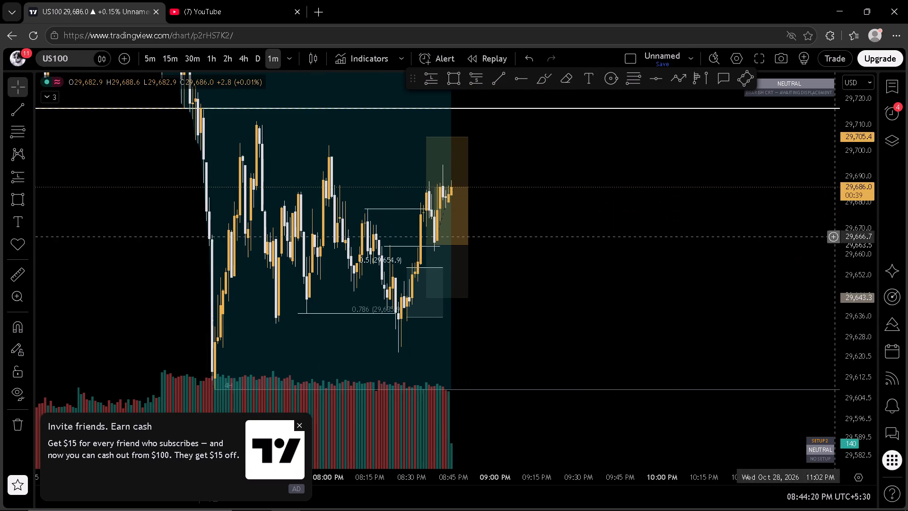
scroll(841, 236, "down", 1)
scroll(860, 239, "up", 1)
Dismiss the invite-friends advert covering the chart.
left_click(299, 427)
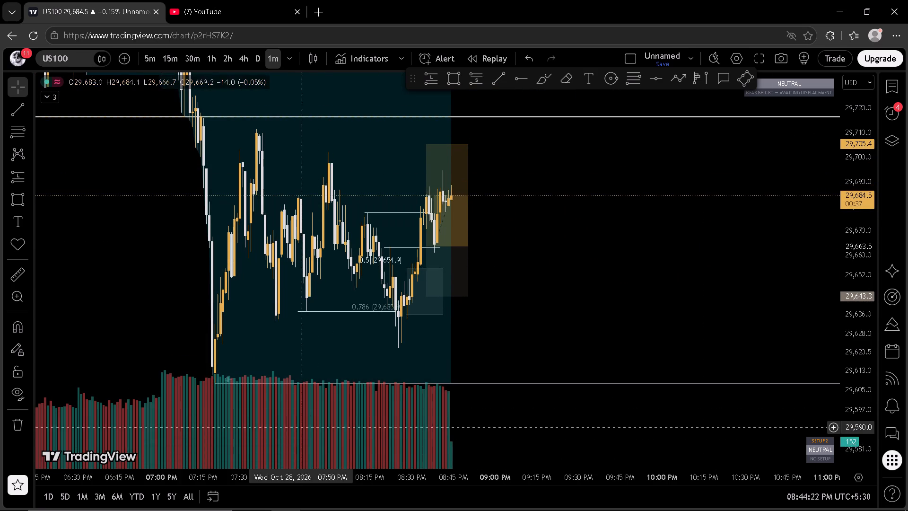
scroll(662, 294, "down", 2)
left_click_drag(686, 300, 773, 317)
scroll(703, 318, "up", 3)
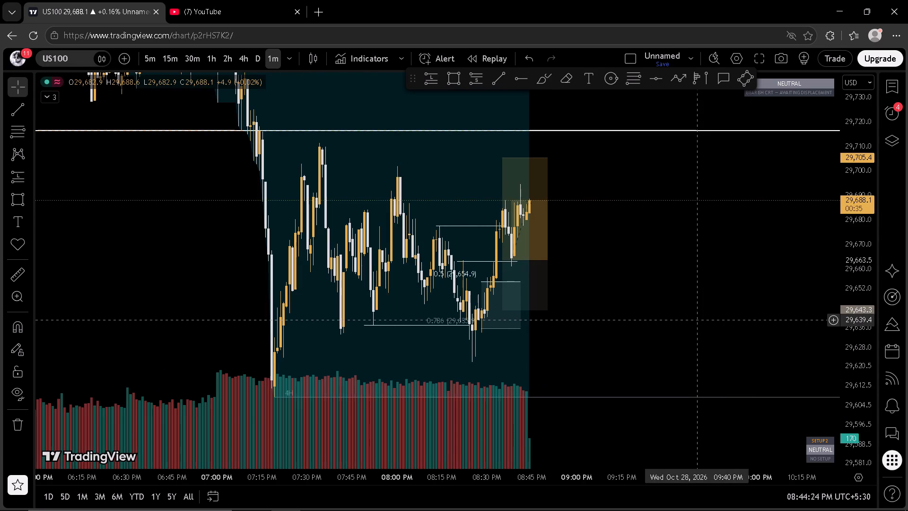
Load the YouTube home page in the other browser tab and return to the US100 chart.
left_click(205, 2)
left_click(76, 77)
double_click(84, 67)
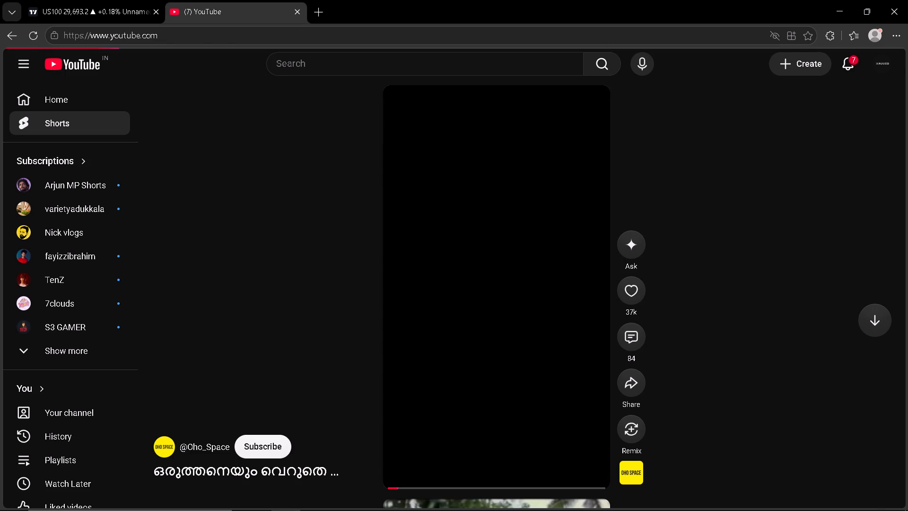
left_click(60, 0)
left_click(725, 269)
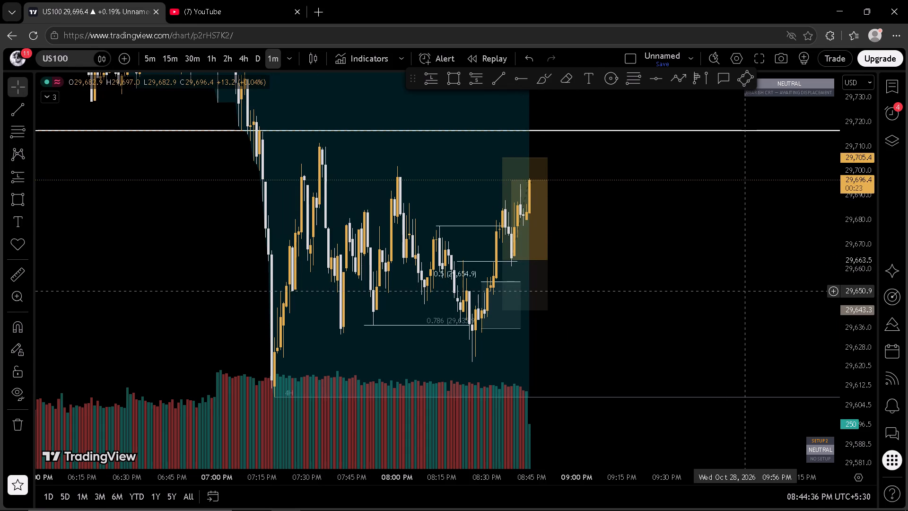
Review how US100 price is moving relative to the long position's target on the 1-minute and 5-minute timeframes.
scroll(684, 306, "down", 1)
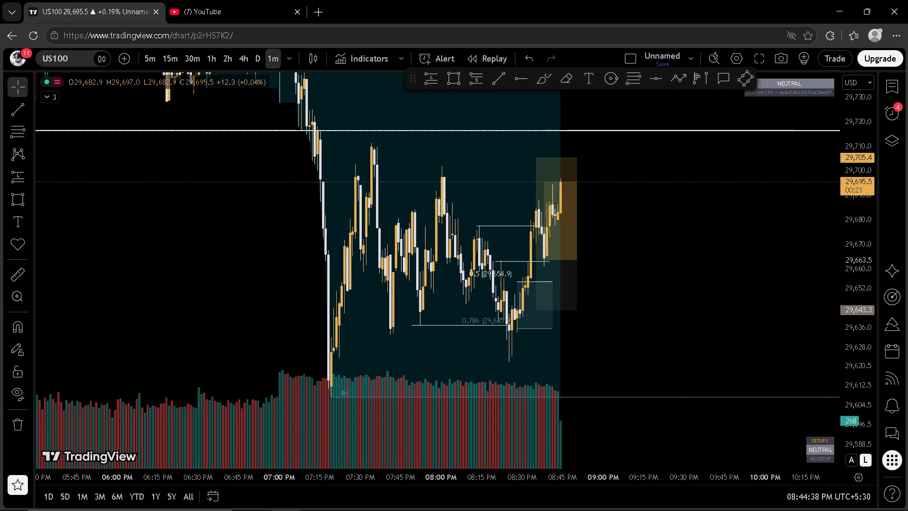
scroll(862, 245, "down", 1)
left_click_drag(769, 282, 755, 243)
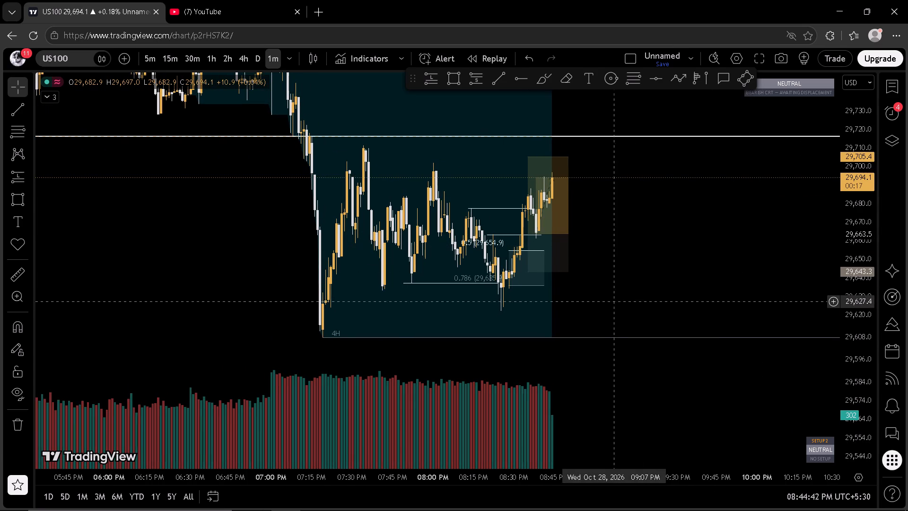
left_click(613, 272)
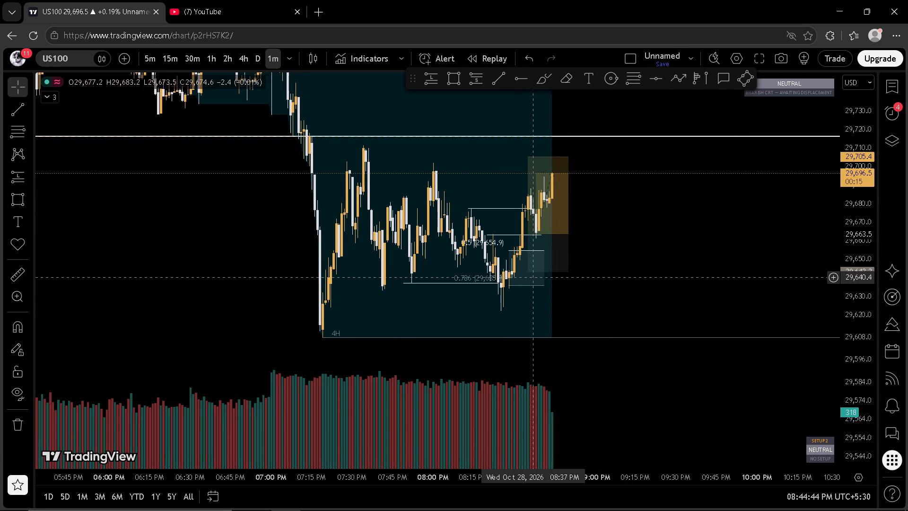
left_click(704, 261)
scroll(709, 254, "down", 2)
left_click_drag(721, 255, 716, 300)
left_click_drag(716, 300, 657, 295)
left_click(162, 220)
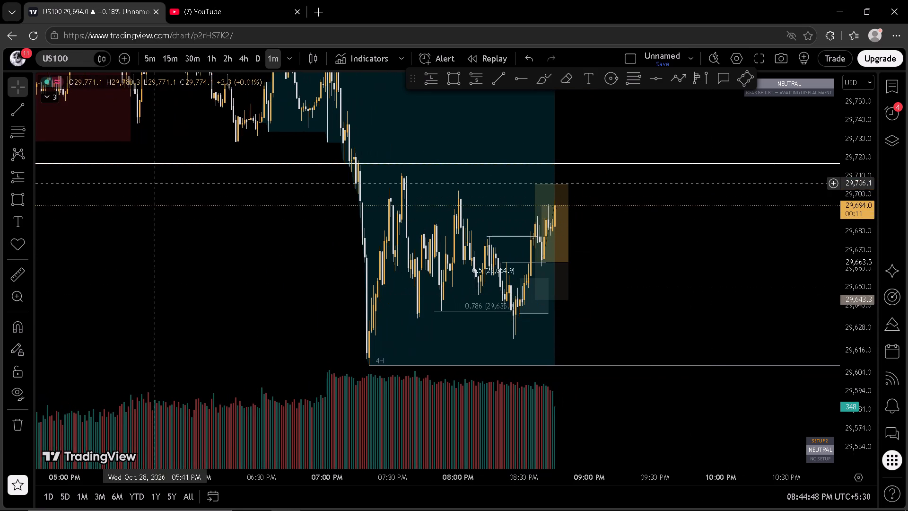
left_click(151, 60)
scroll(881, 220, "down", 3)
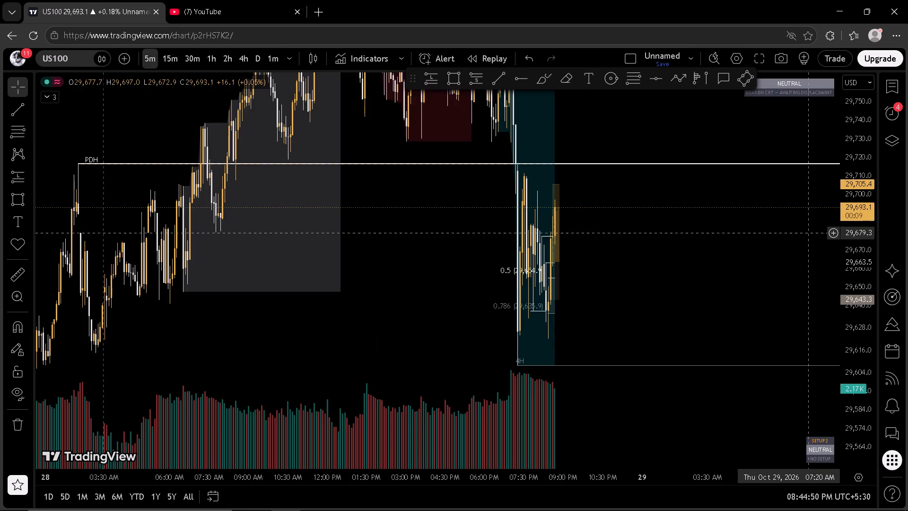
scroll(856, 244, "down", 2)
scroll(749, 259, "up", 4)
On the XAUUSD 5-minute chart, draw a horizontal trend line at about 4,058.3 from the 02:15 PM high to about 05:50 PM.
key("space")
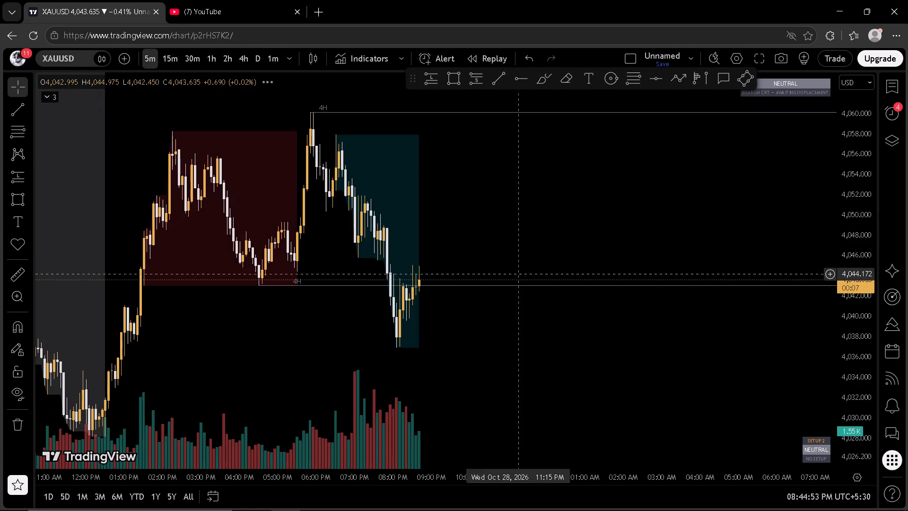
left_click_drag(527, 257, 712, 228)
scroll(693, 242, "up", 2)
scroll(672, 252, "down", 3)
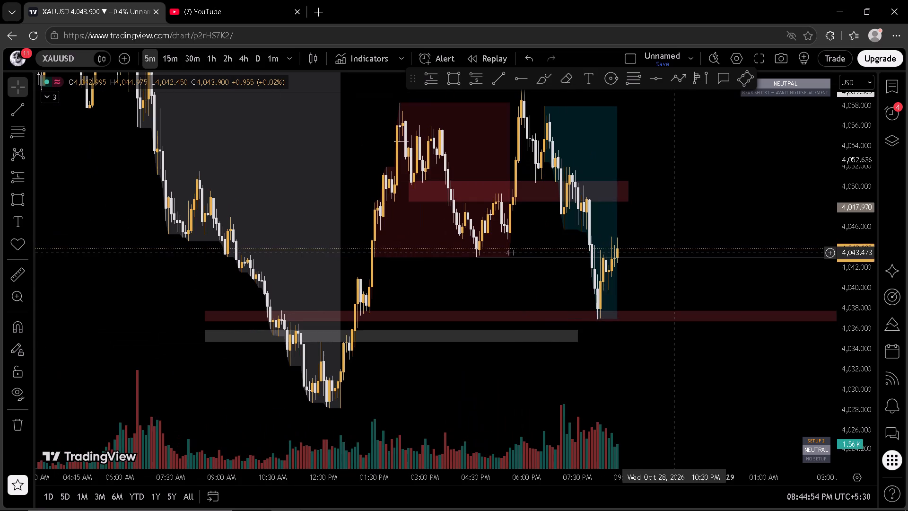
left_click_drag(760, 187, 761, 250)
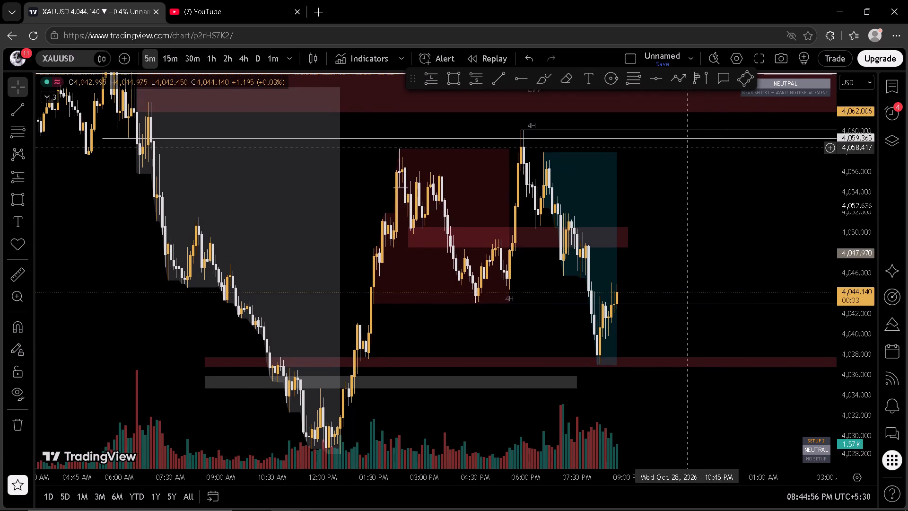
left_click(496, 79)
left_click_drag(399, 148, 424, 150)
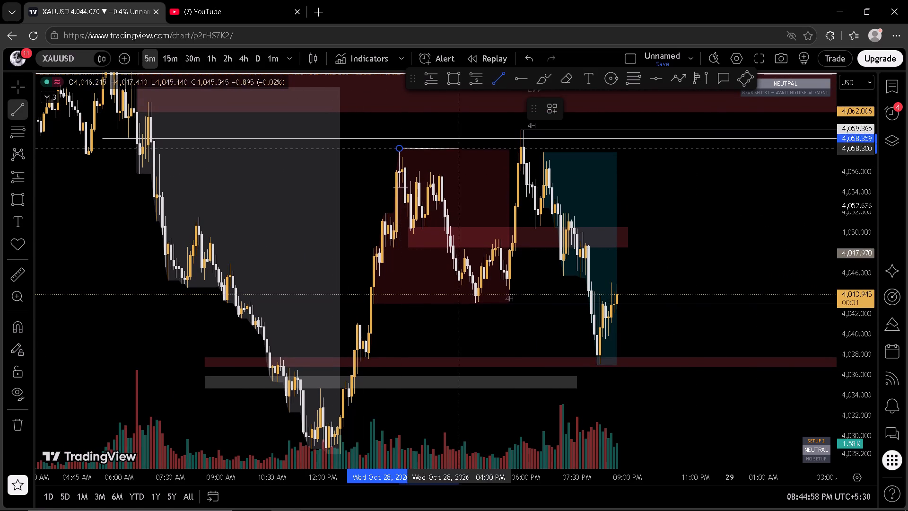
left_click(521, 148)
left_click(607, 147)
On the XAUUSD 1-minute timeframe, draw a short horizontal trend line at about 4,056 from 05:50 PM to about 05:58 PM.
left_click(274, 64)
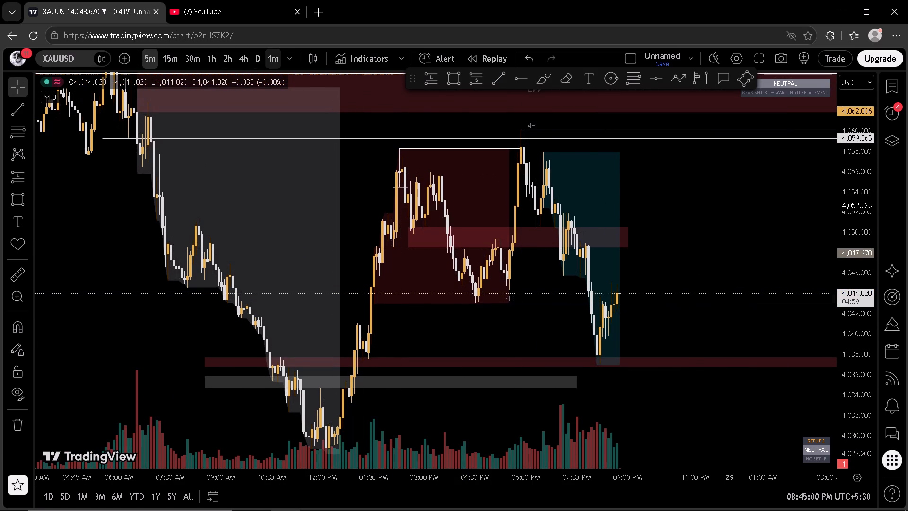
left_click_drag(174, 168, 263, 182)
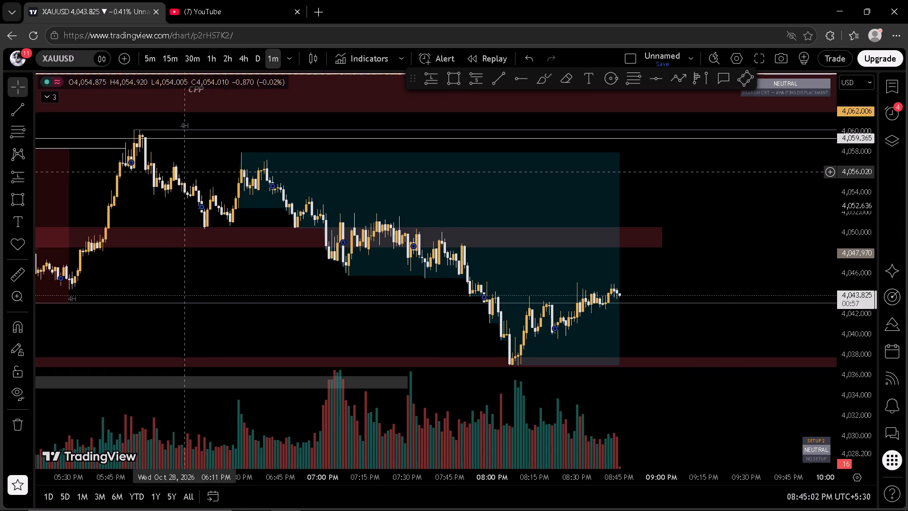
left_click_drag(263, 182, 494, 195)
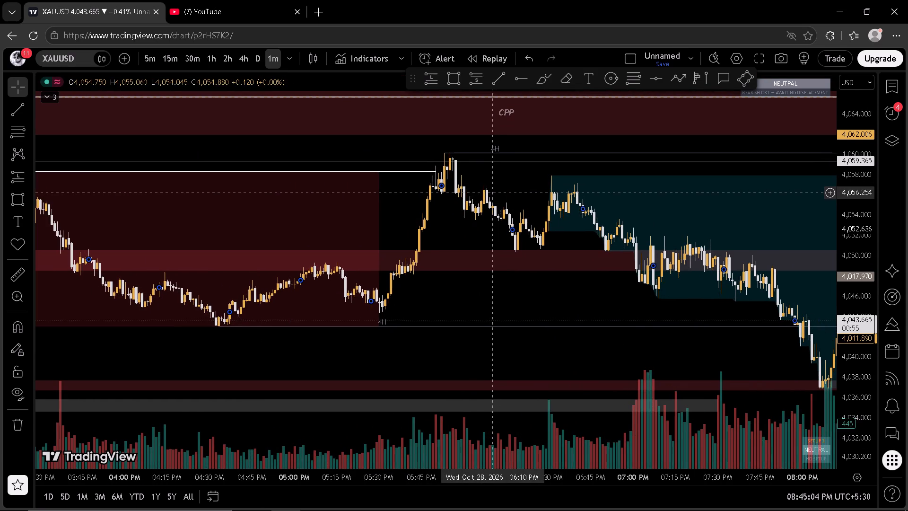
left_click(507, 72)
left_click(436, 196)
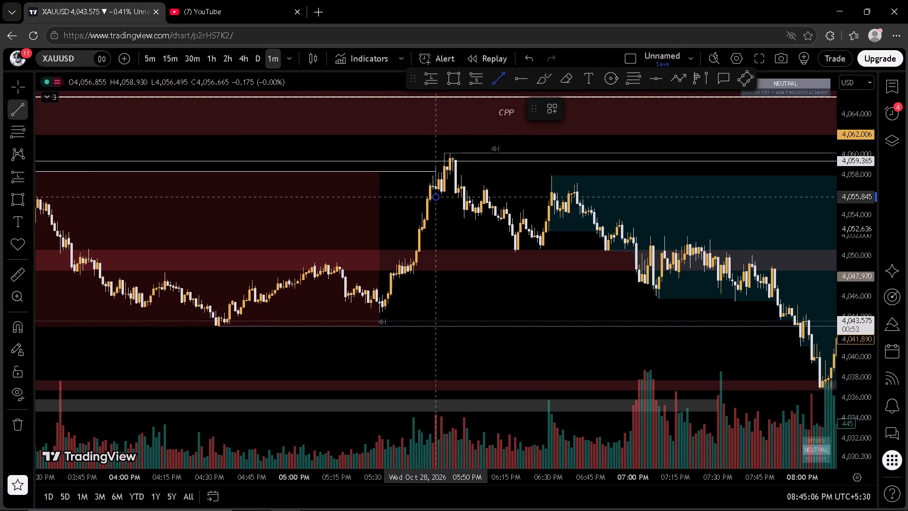
left_click(460, 196)
left_click(449, 197)
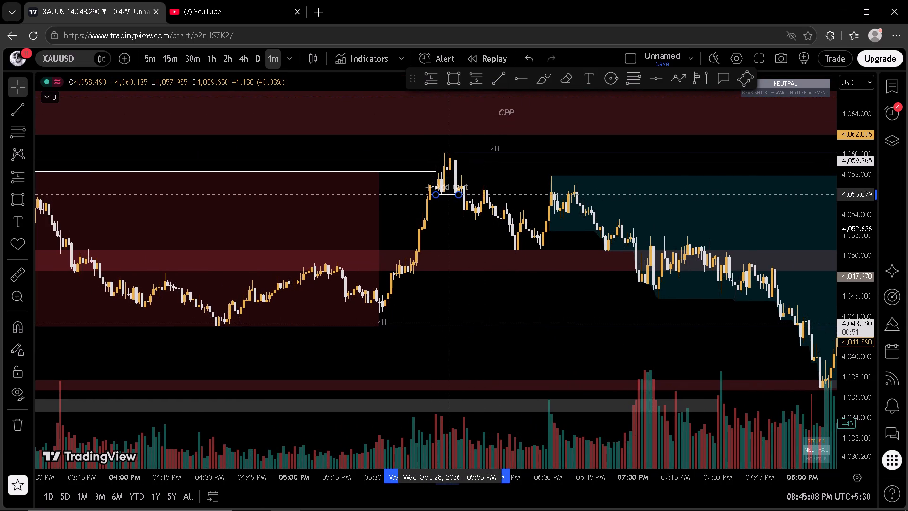
left_click(536, 186)
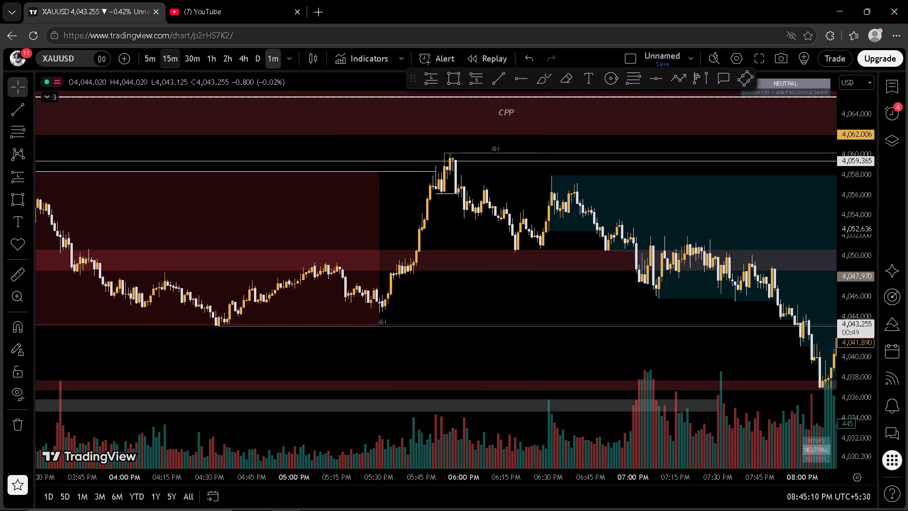
On the XAUUSD 5-minute timeframe, draw a short horizontal trend line at about 4,056.9 from 05:55 PM to about 06:10 PM.
left_click(143, 49)
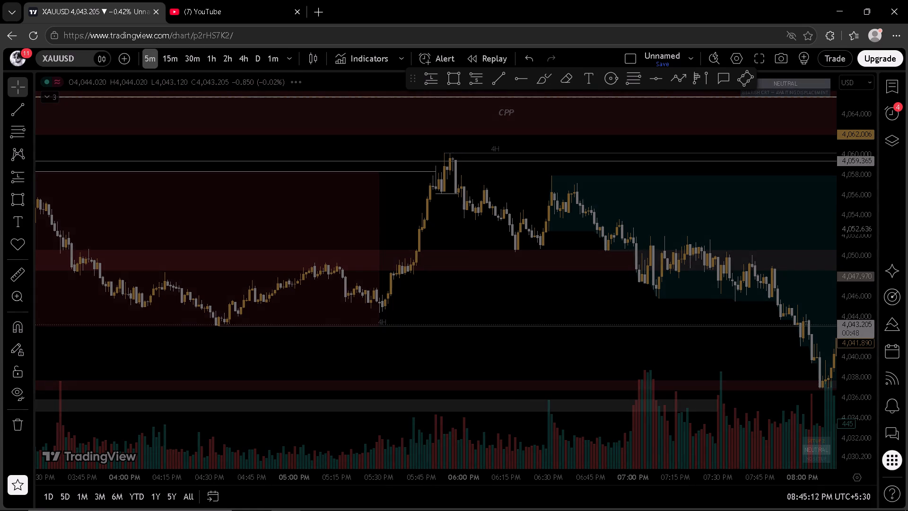
scroll(631, 205, "up", 2)
left_click_drag(690, 179, 491, 189)
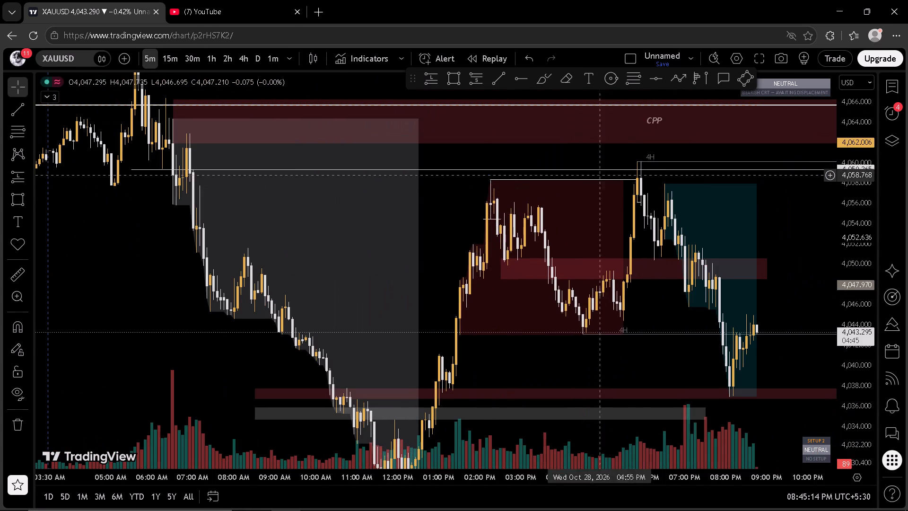
scroll(681, 194, "up", 3)
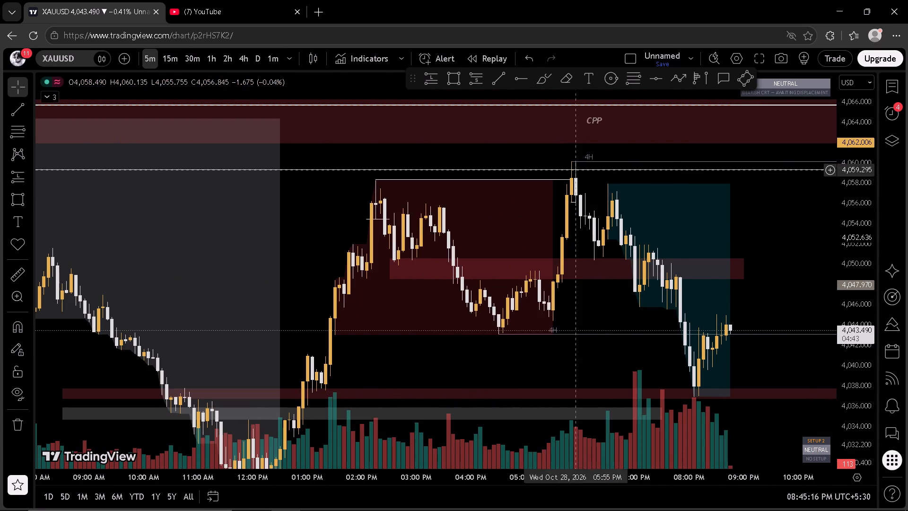
left_click_drag(506, 78, 501, 76)
left_click(501, 76)
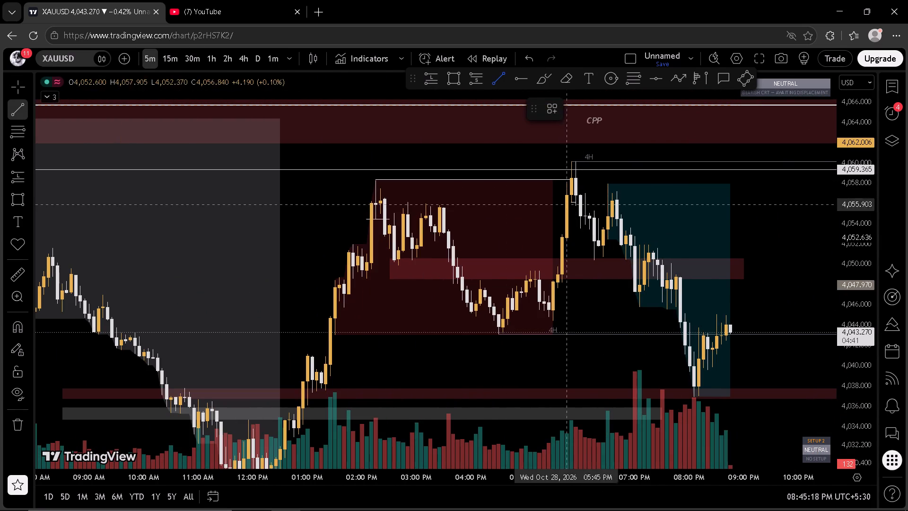
left_click(577, 194)
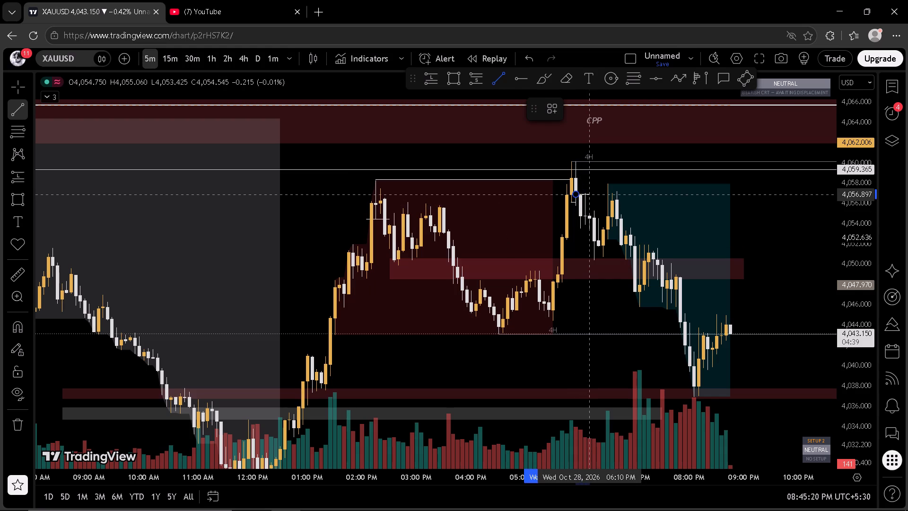
left_click(590, 194)
left_click(591, 184)
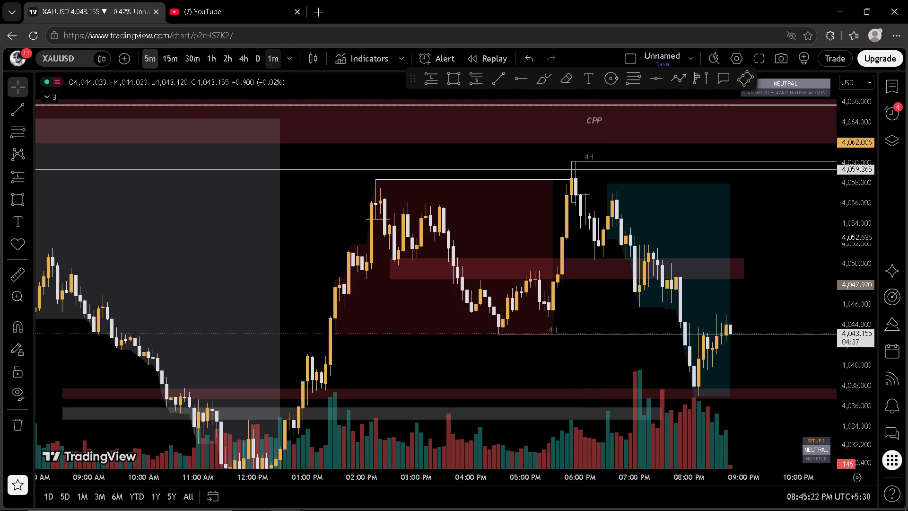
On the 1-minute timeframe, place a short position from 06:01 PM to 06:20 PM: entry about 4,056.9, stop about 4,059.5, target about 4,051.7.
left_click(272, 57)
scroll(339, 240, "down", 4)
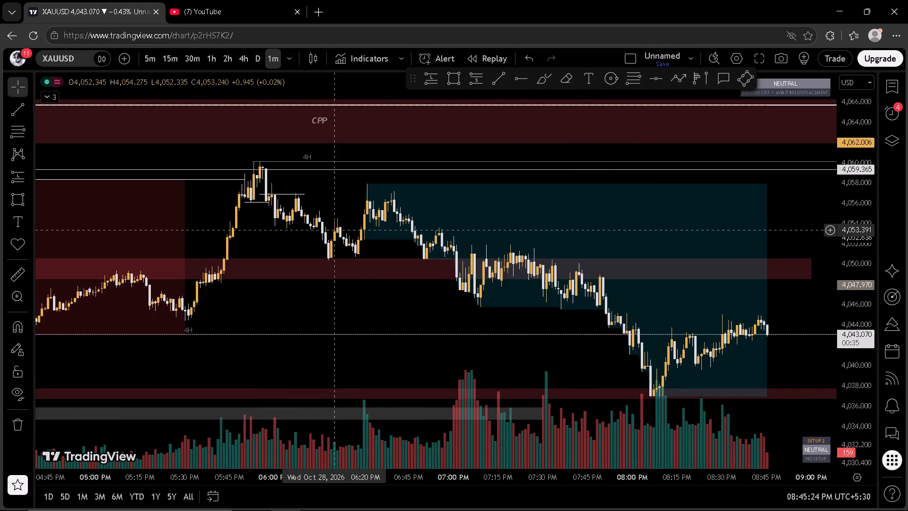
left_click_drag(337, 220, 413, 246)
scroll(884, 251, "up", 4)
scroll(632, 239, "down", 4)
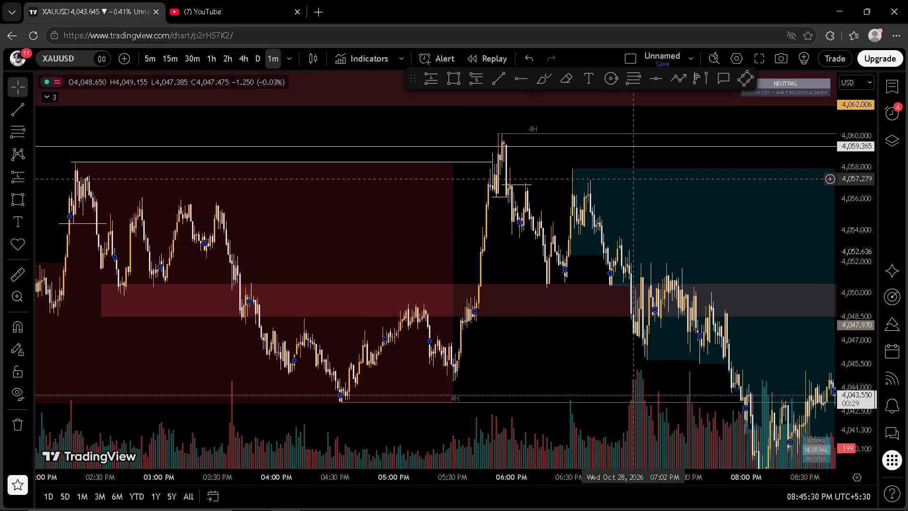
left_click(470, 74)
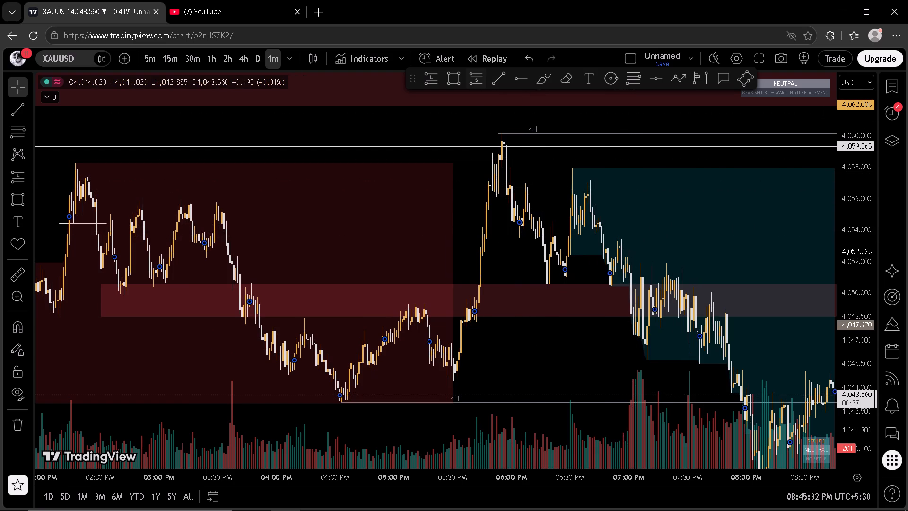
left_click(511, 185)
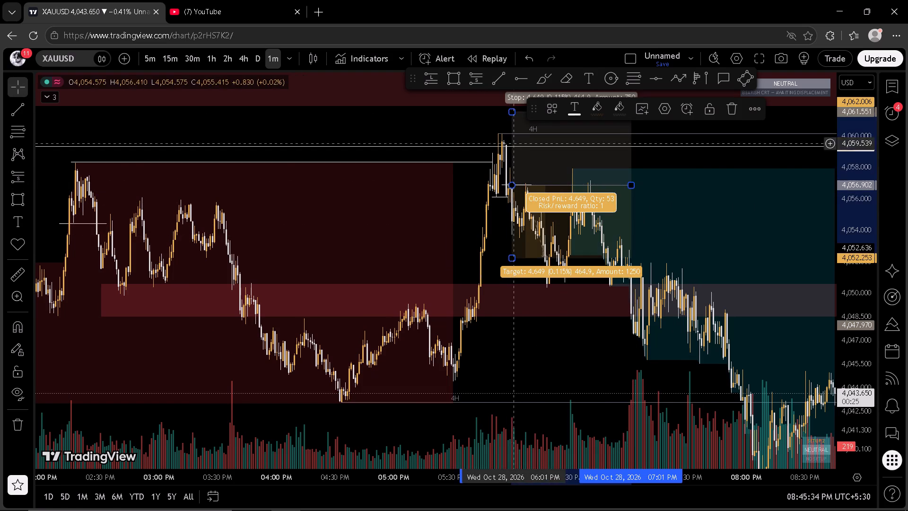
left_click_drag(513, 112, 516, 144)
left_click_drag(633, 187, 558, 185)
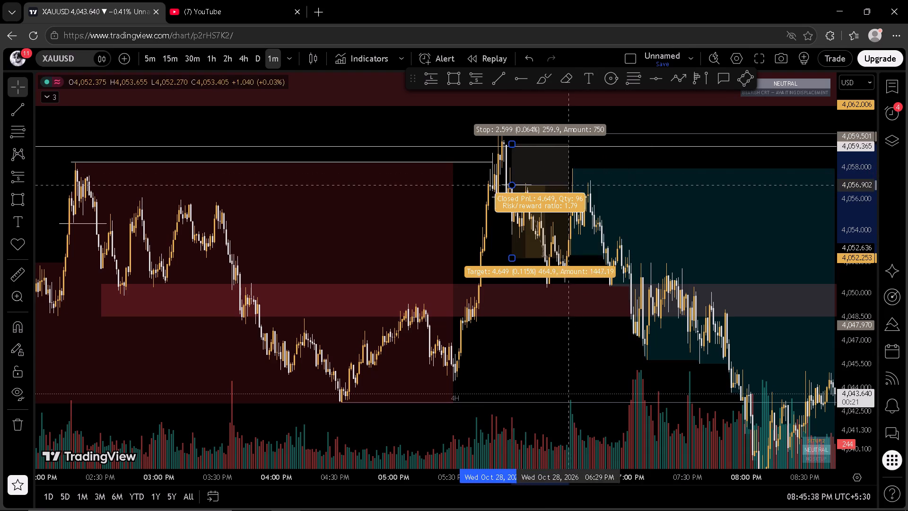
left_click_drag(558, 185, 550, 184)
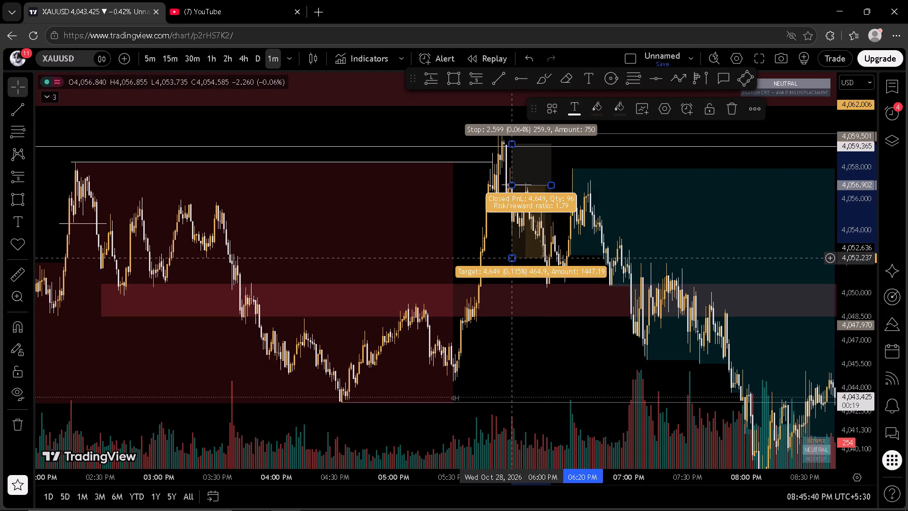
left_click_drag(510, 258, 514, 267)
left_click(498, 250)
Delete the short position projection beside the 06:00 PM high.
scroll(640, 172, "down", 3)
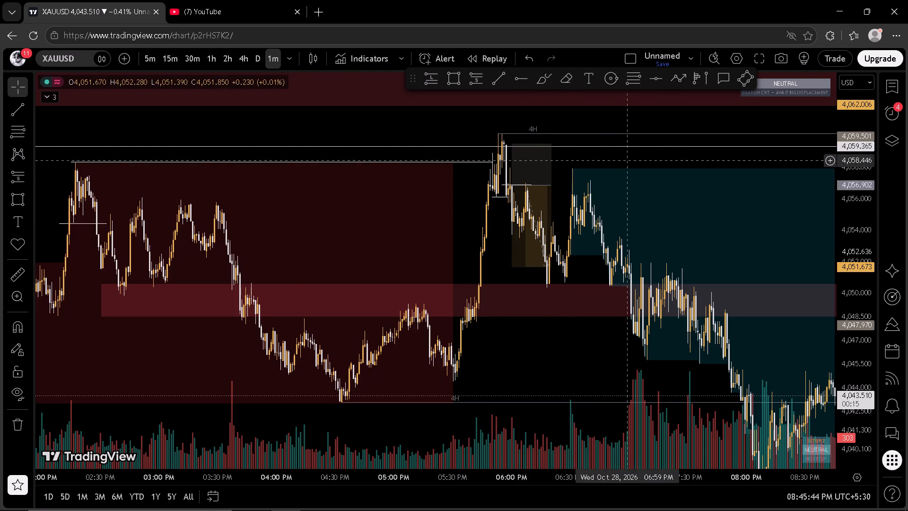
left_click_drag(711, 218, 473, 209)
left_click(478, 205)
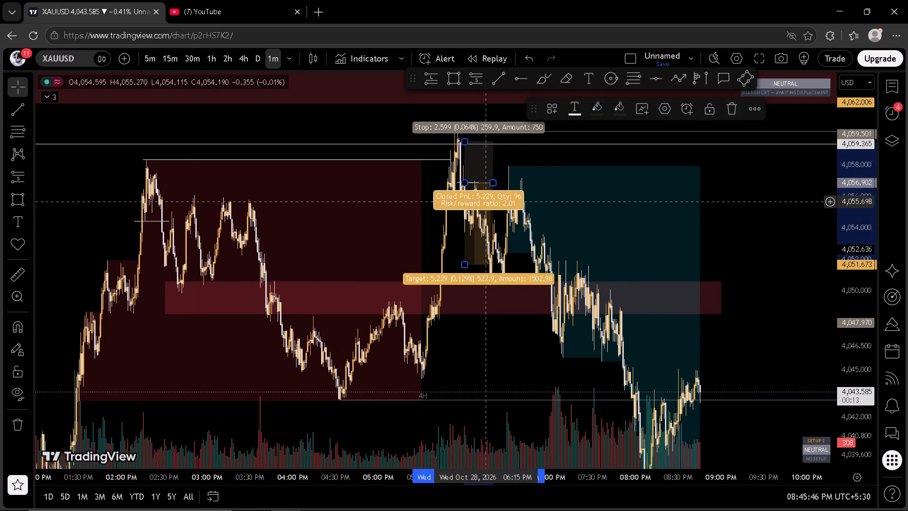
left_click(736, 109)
Examine XAUUSD 1-minute price action against the marked zones, from the afternoon highs through the latest candles.
left_click(702, 233)
left_click(792, 228)
left_click_drag(792, 229, 747, 196)
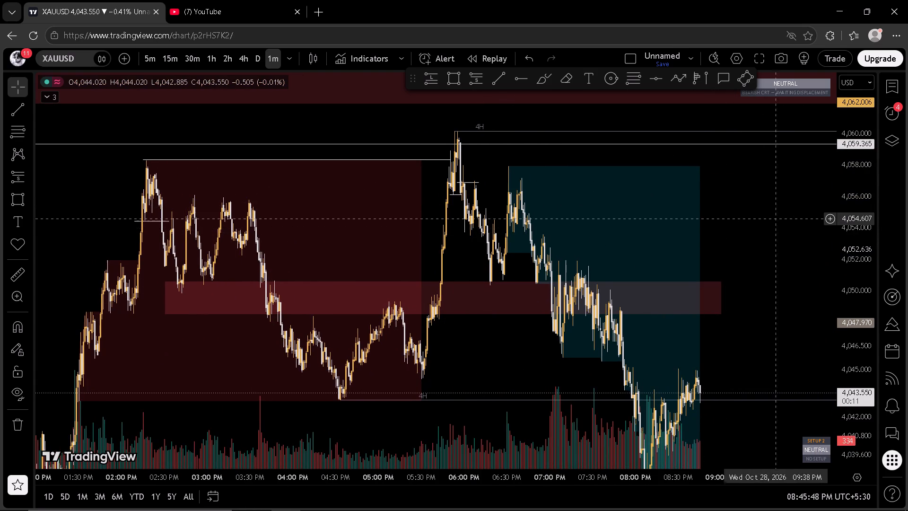
left_click_drag(747, 196, 746, 194)
scroll(742, 238, "up", 4)
left_click_drag(747, 266, 761, 204)
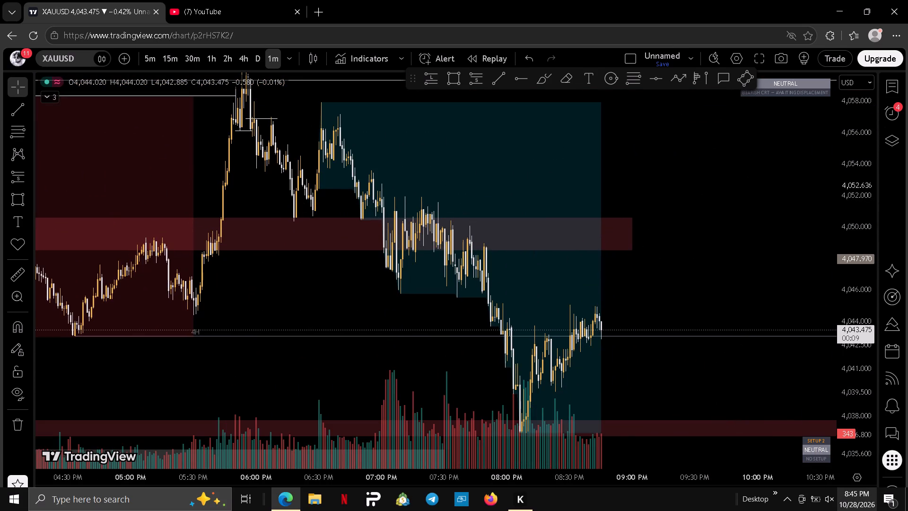
left_click_drag(718, 311, 719, 232)
scroll(721, 230, "down", 6)
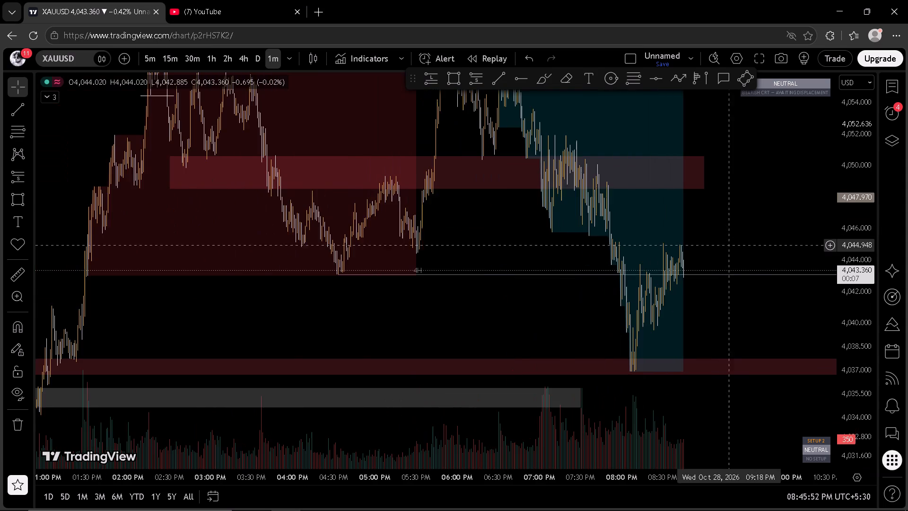
scroll(865, 184, "down", 1)
scroll(748, 178, "down", 2)
left_click_drag(803, 177, 757, 214)
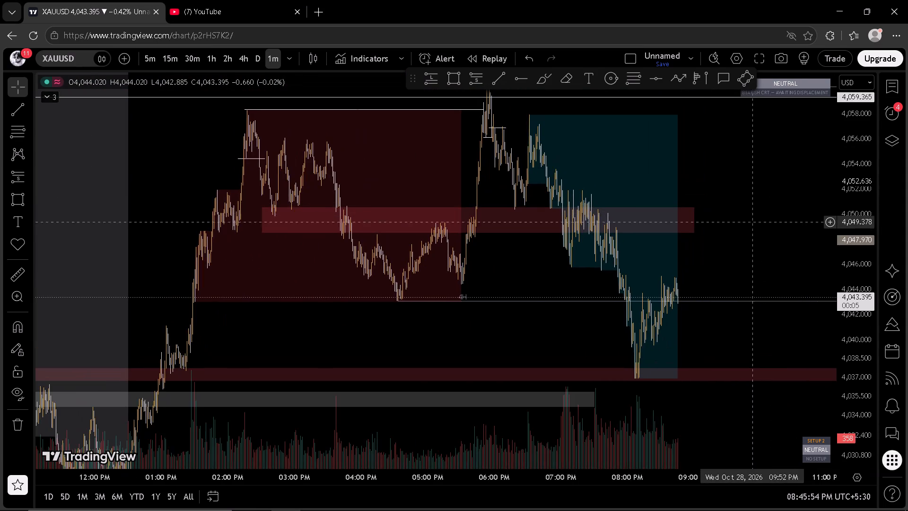
scroll(744, 237, "up", 3)
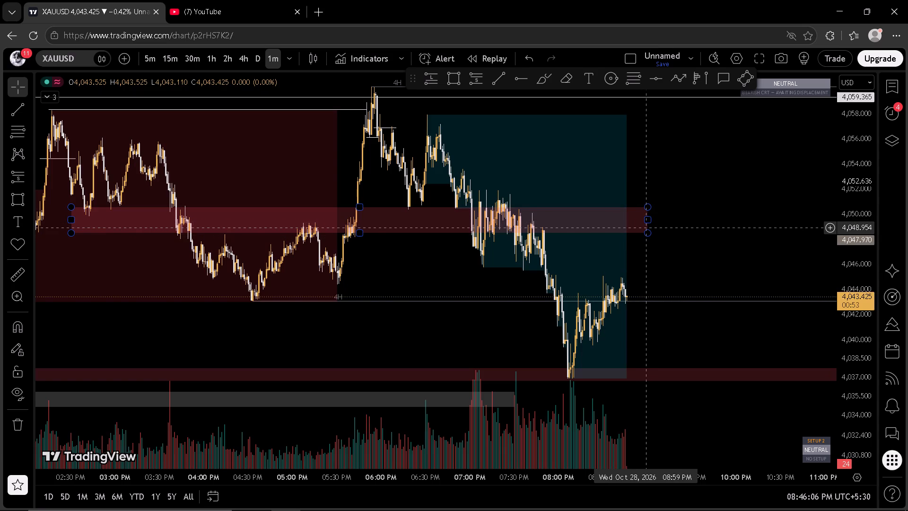
left_click(702, 244)
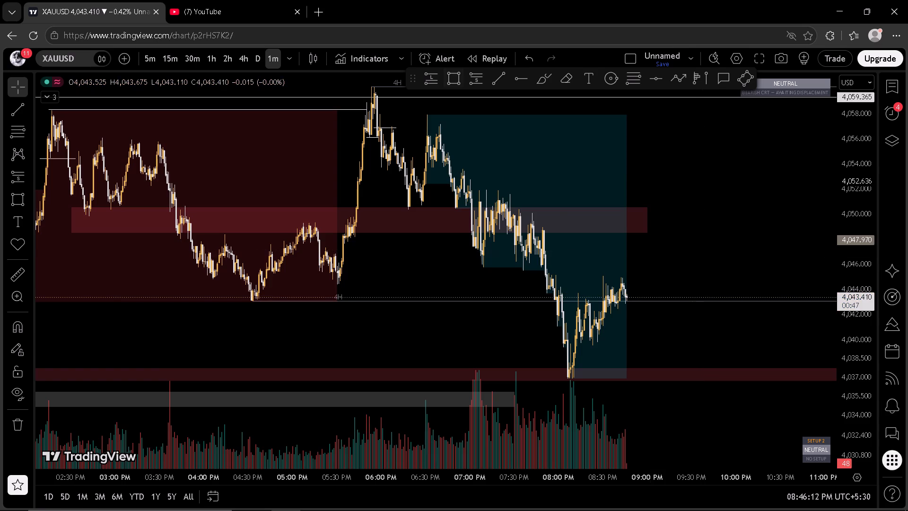
Look over the YouTube home feed in the other browser tab and return to the XAUUSD chart.
left_click(252, 0)
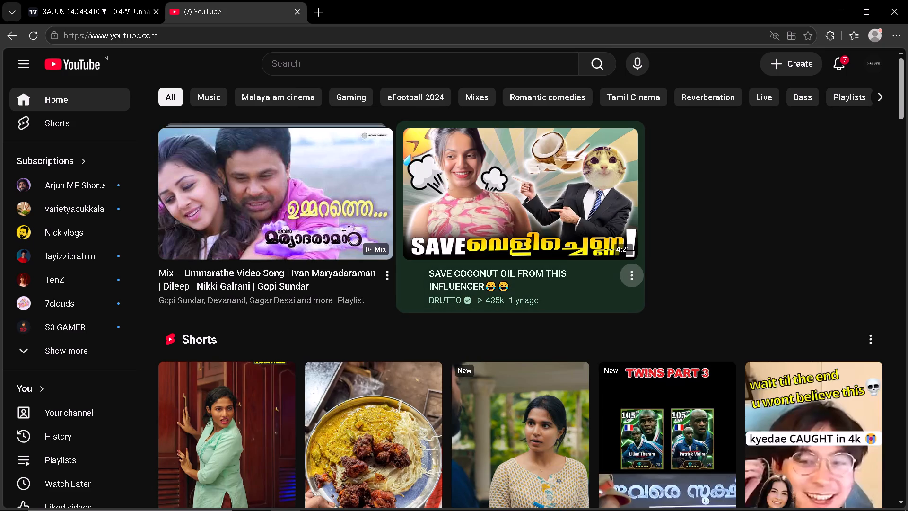
left_click_drag(907, 103, 907, 115)
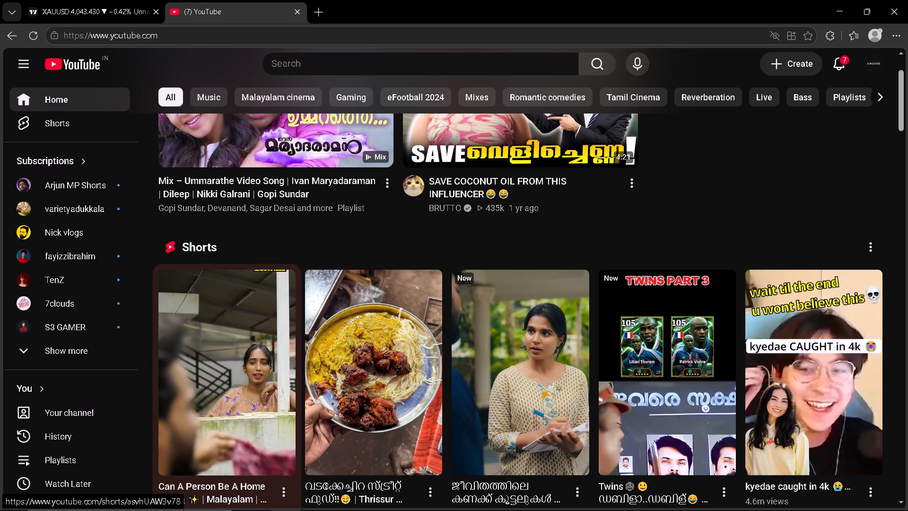
left_click_drag(906, 111, 907, 88)
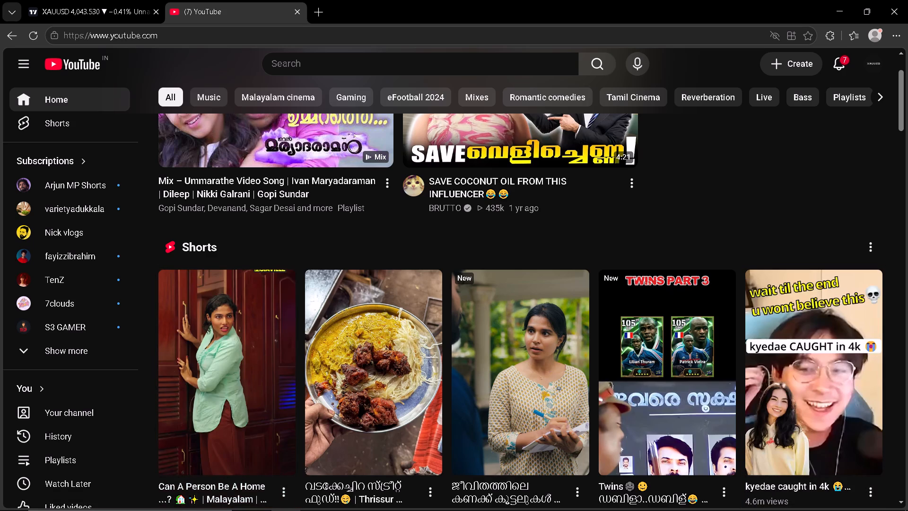
left_click_drag(907, 88, 907, 85)
scroll(803, 229, "up", 3)
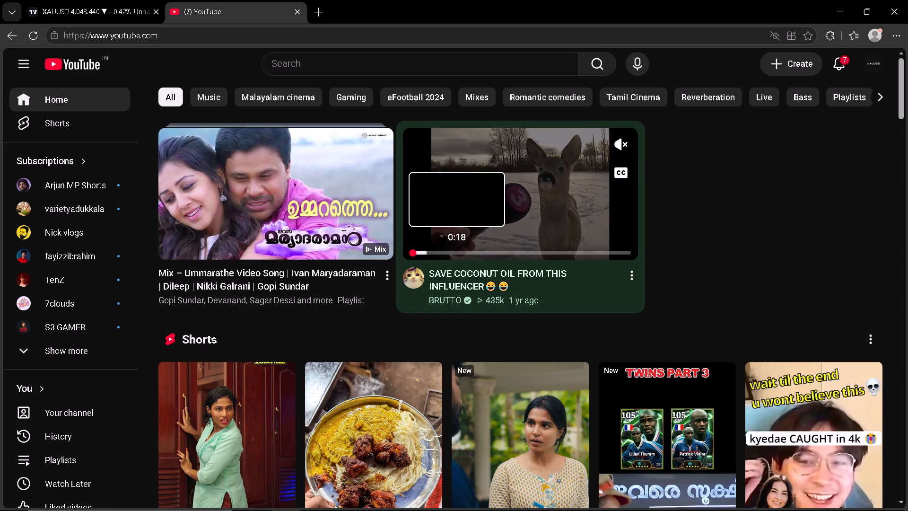
left_click(55, 0)
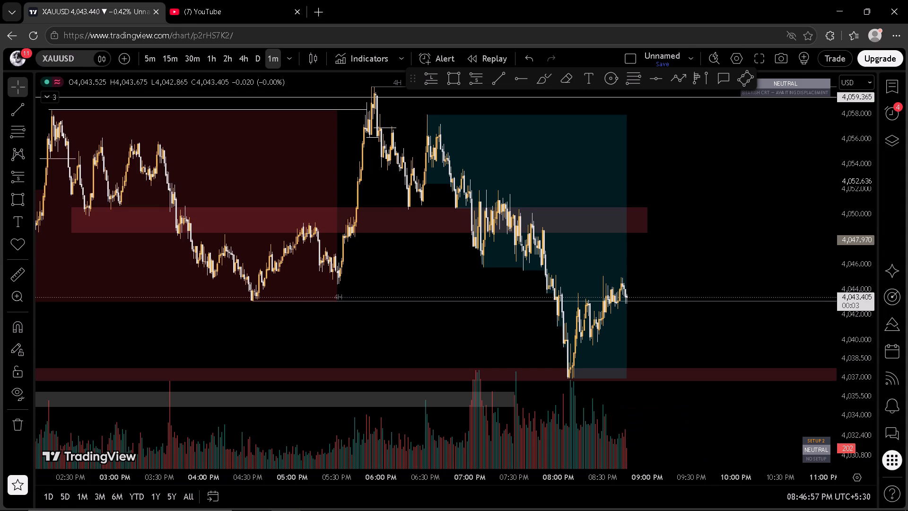
Switch the chart to US100 and review 1-minute price progress relative to the long position's target.
left_click(741, 215)
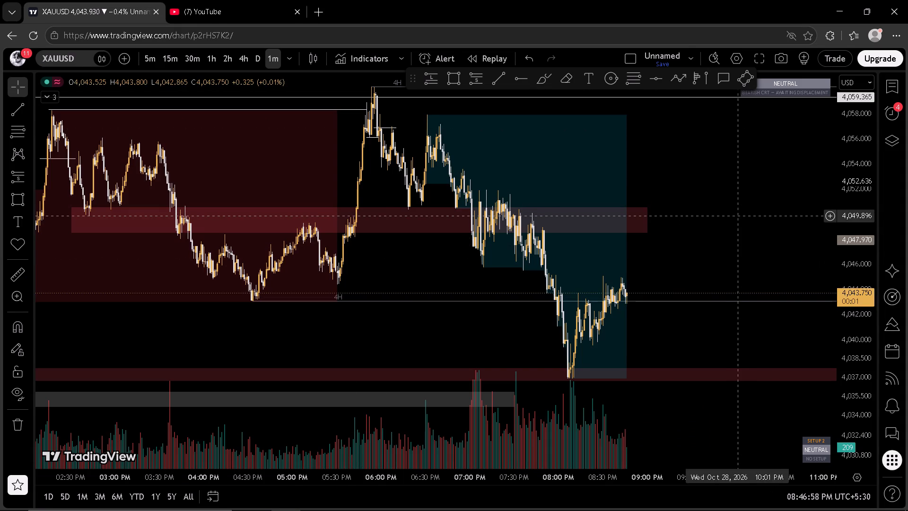
key("space")
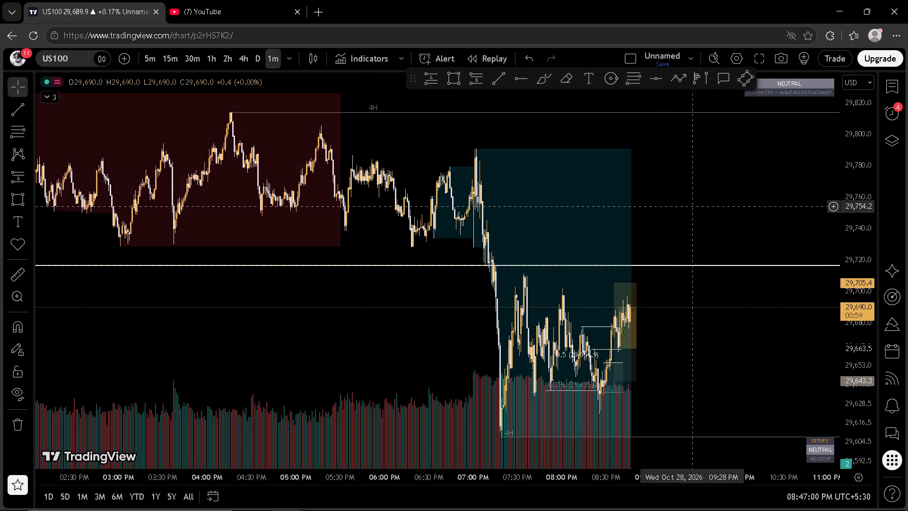
scroll(684, 294, "up", 5)
left_click_drag(694, 366, 689, 303)
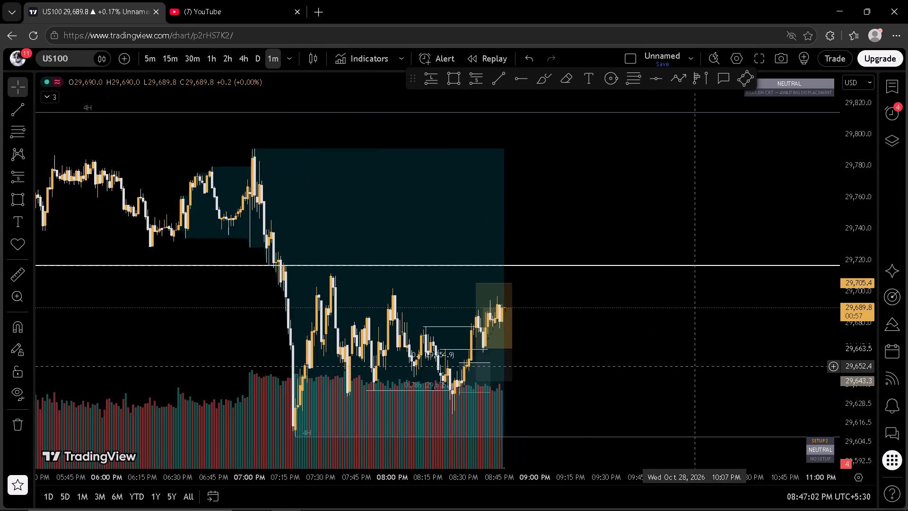
left_click_drag(689, 303, 682, 273)
scroll(862, 286, "up", 1)
scroll(809, 284, "down", 4)
scroll(788, 286, "up", 3)
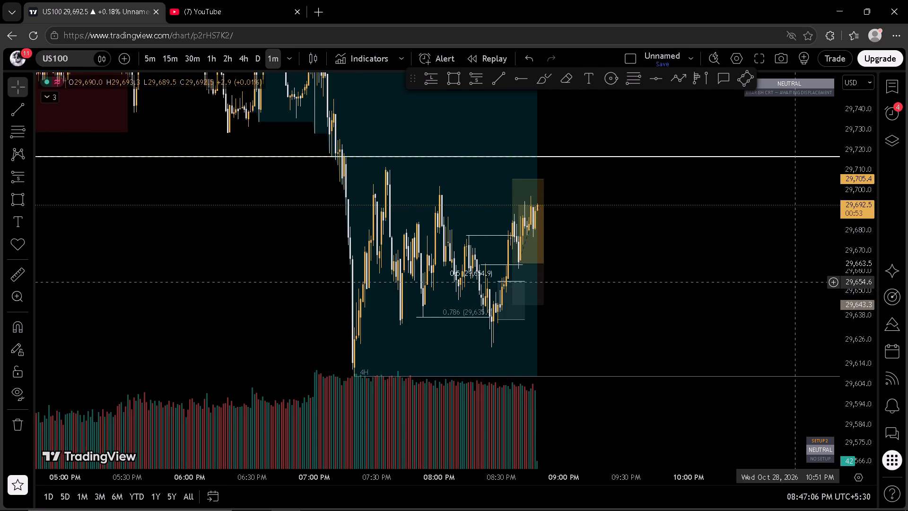
scroll(794, 282, "up", 1)
left_click(794, 282)
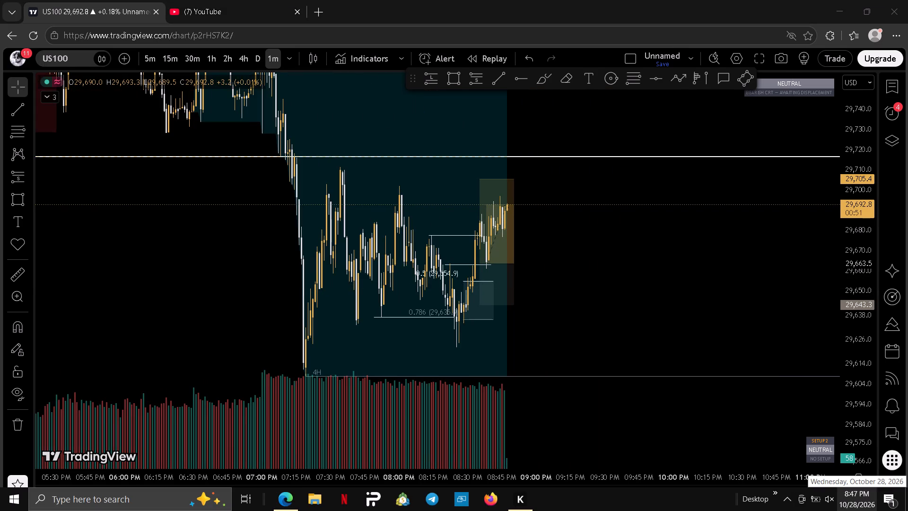
left_click(649, 306)
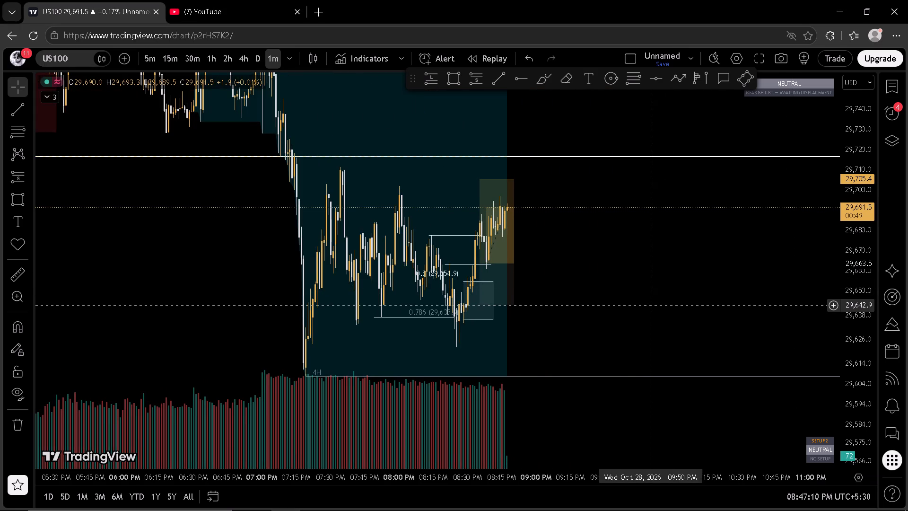
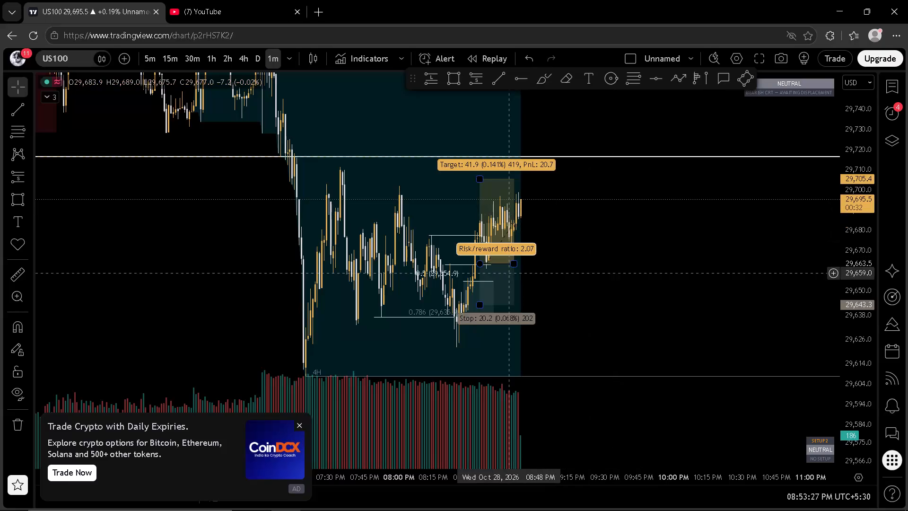
Extend the US100 long position projection forward in time to about 09:00 PM, past the latest candle.
left_click_drag(514, 261, 535, 262)
left_click(584, 250)
scroll(636, 243, "down", 3)
left_click_drag(752, 229, 676, 230)
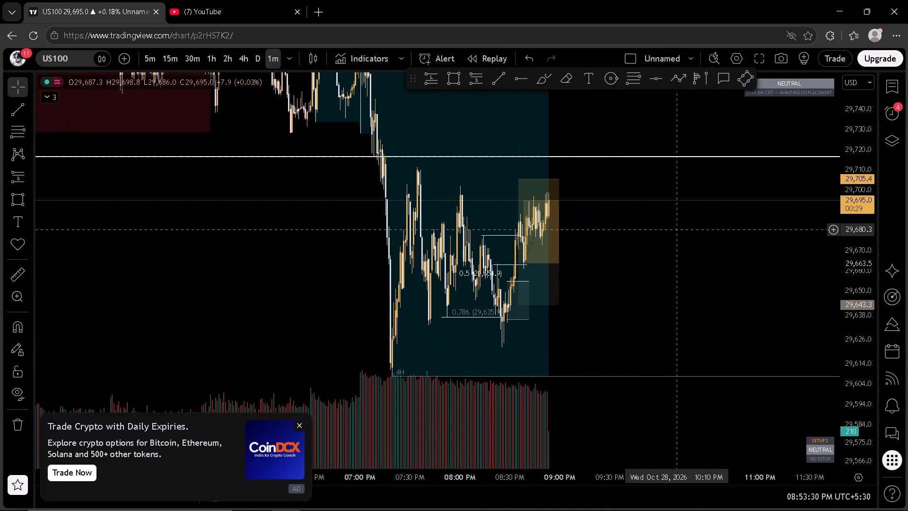
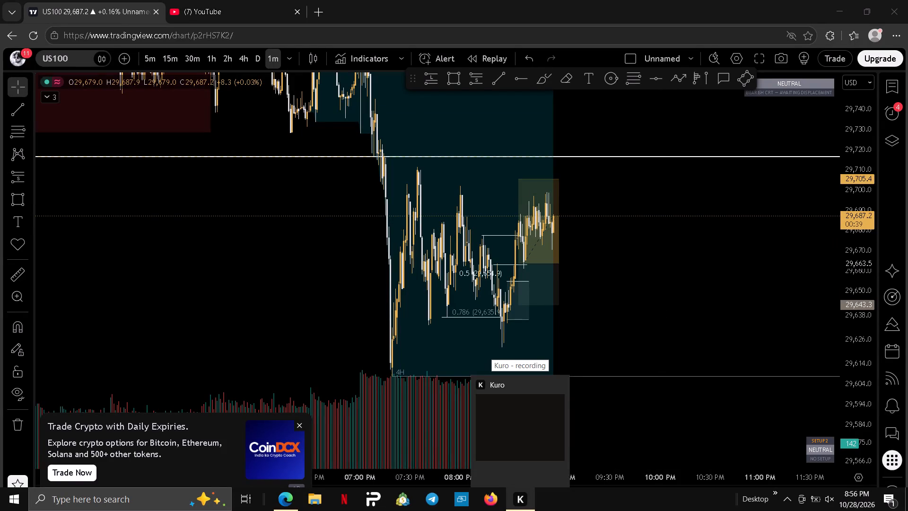
Open Windows Task Manager to examine the CPU and memory use of the running processes.
right_click(568, 497)
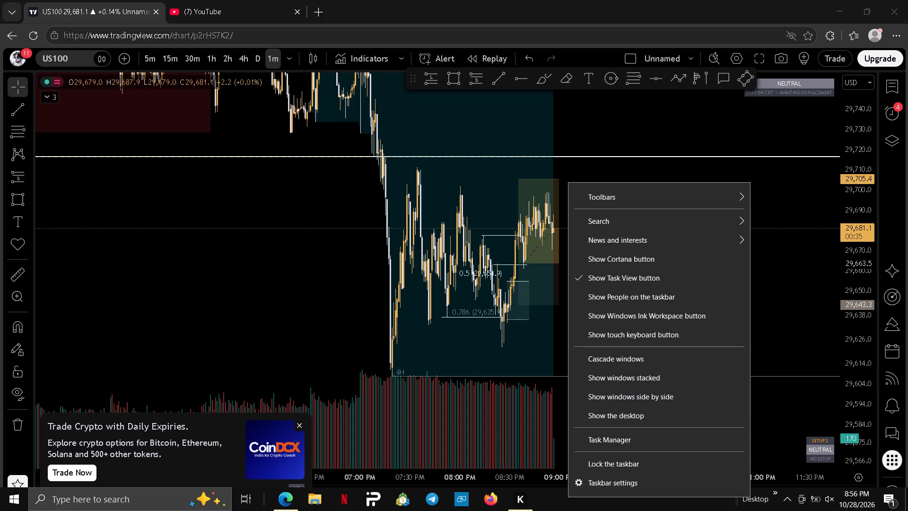
left_click(605, 444)
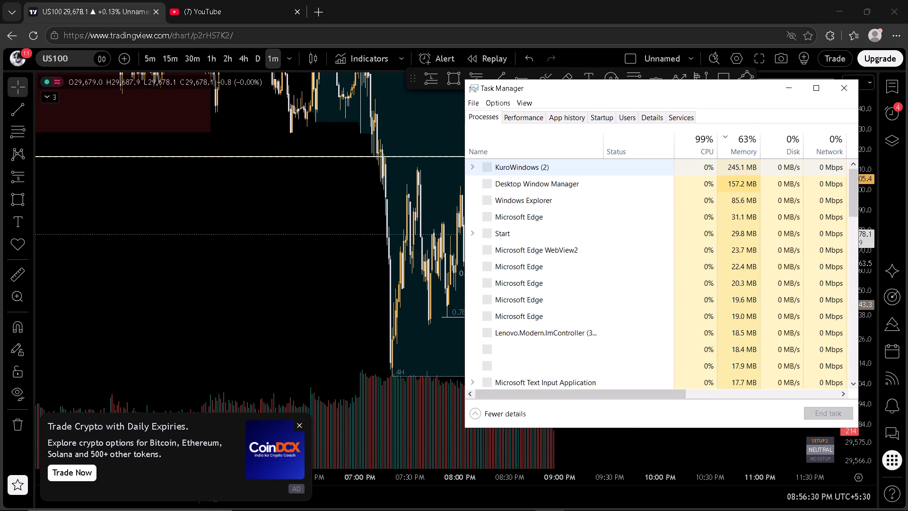
left_click(732, 99)
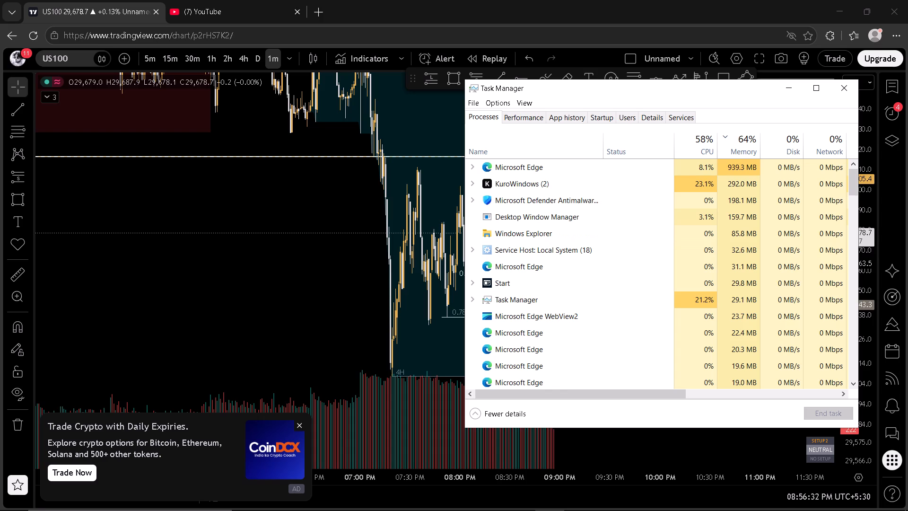
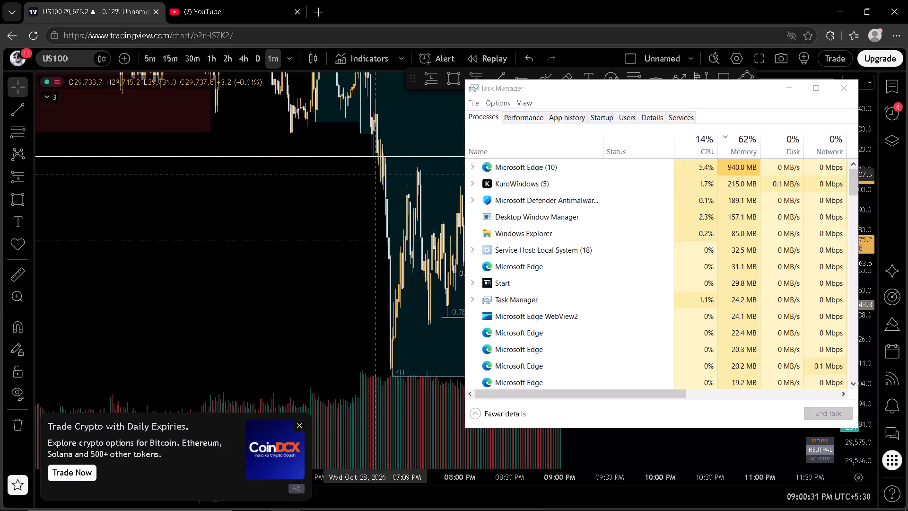
Minimise Task Manager to return to the US100 chart.
left_click(370, 205)
left_click(796, 87)
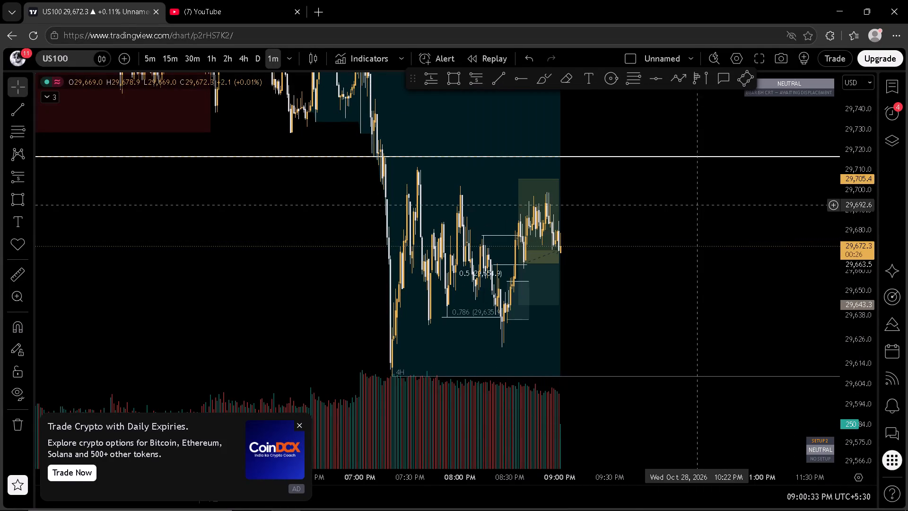
Extend the US100 long position projection in time so that its far edge ends at about 09:11 PM.
scroll(690, 218, "down", 1)
left_click_drag(588, 264, 637, 265)
left_click(680, 232)
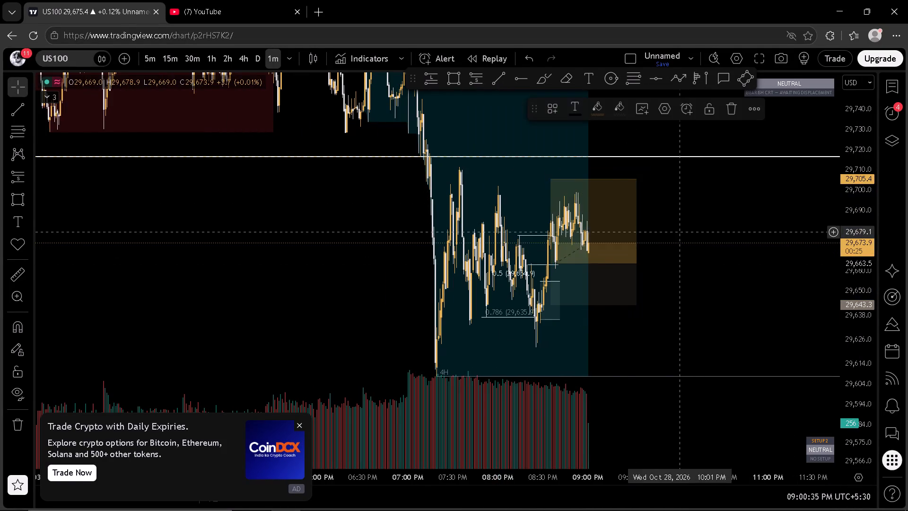
scroll(738, 242, "down", 4)
left_click_drag(784, 246, 688, 239)
left_click_drag(651, 259, 630, 258)
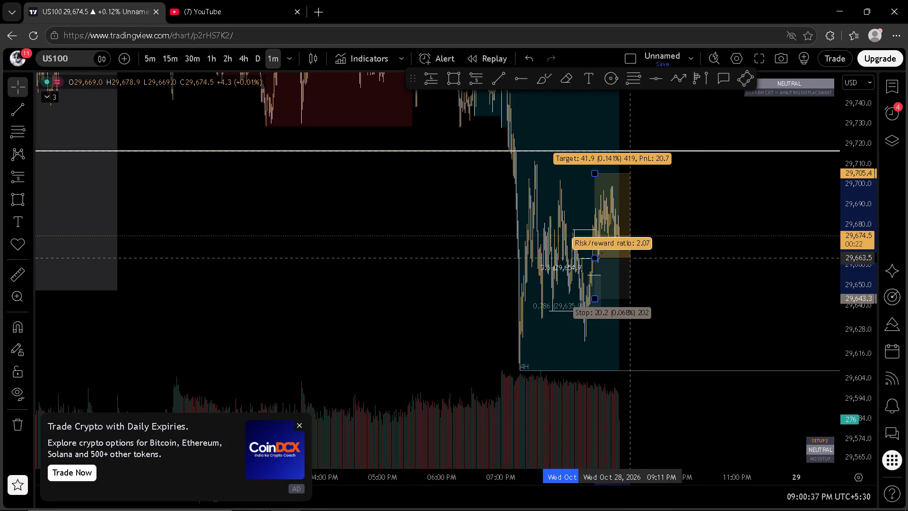
left_click(689, 238)
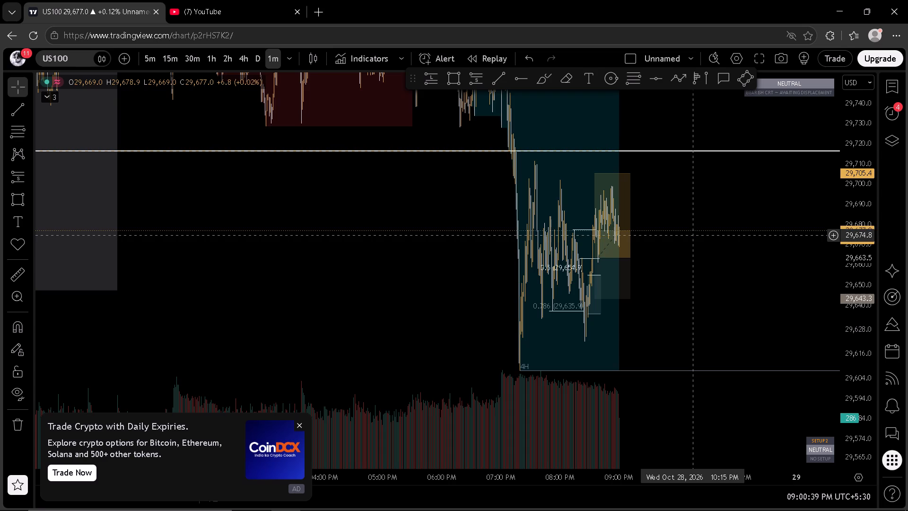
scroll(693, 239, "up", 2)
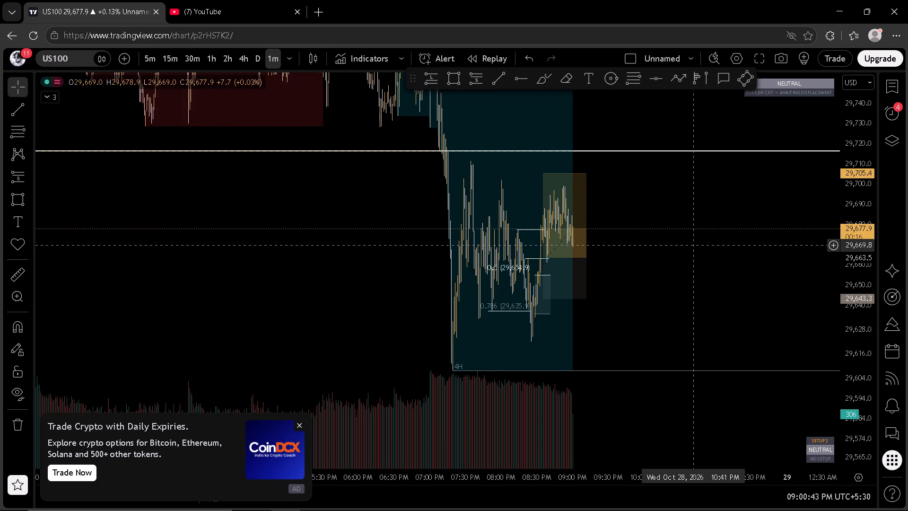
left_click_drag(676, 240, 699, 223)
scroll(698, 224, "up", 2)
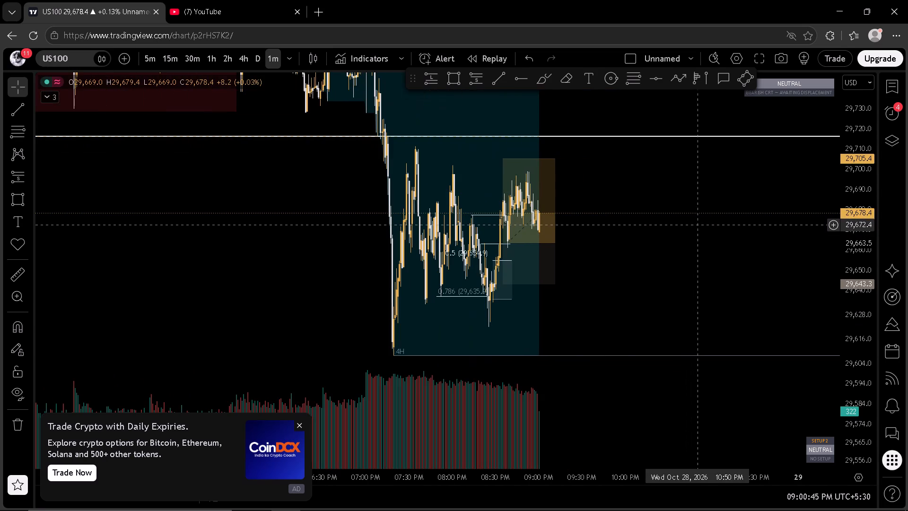